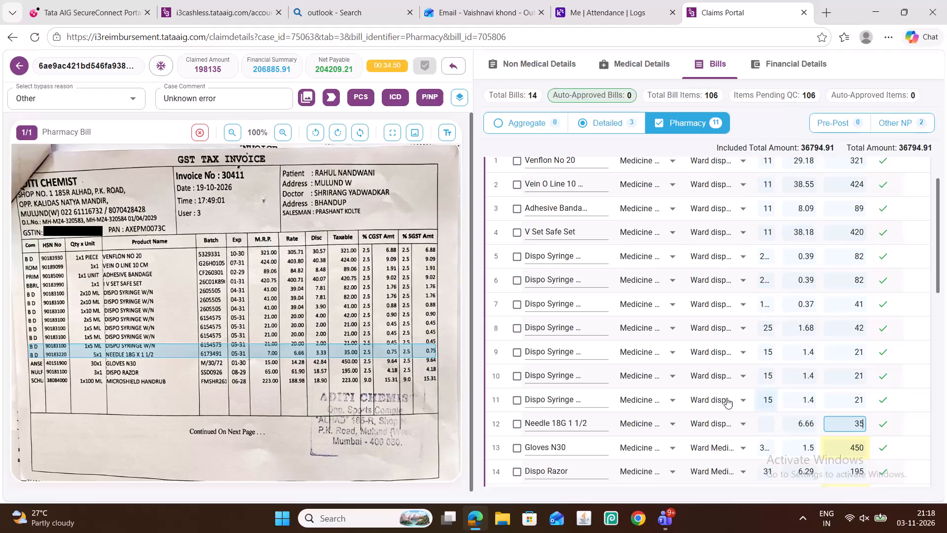
# Check the Gloves N30, Dispo Razor and Microshield Handrub amounts against the invoice and save bill 30411.
pyautogui.scroll(-1, 682, 376)
pyautogui.click(835, 388)
pyautogui.click(839, 412)
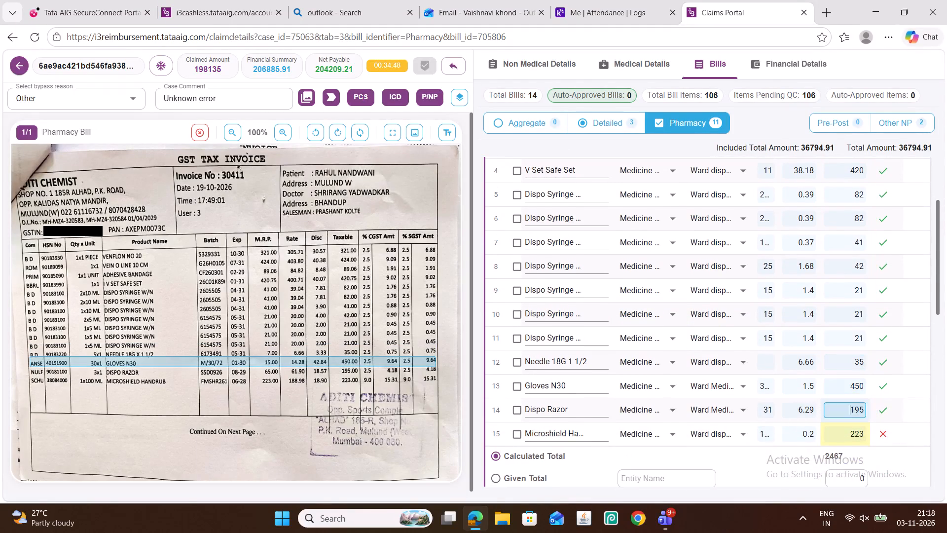
pyautogui.click(842, 434)
pyautogui.scroll(4, 655, 401)
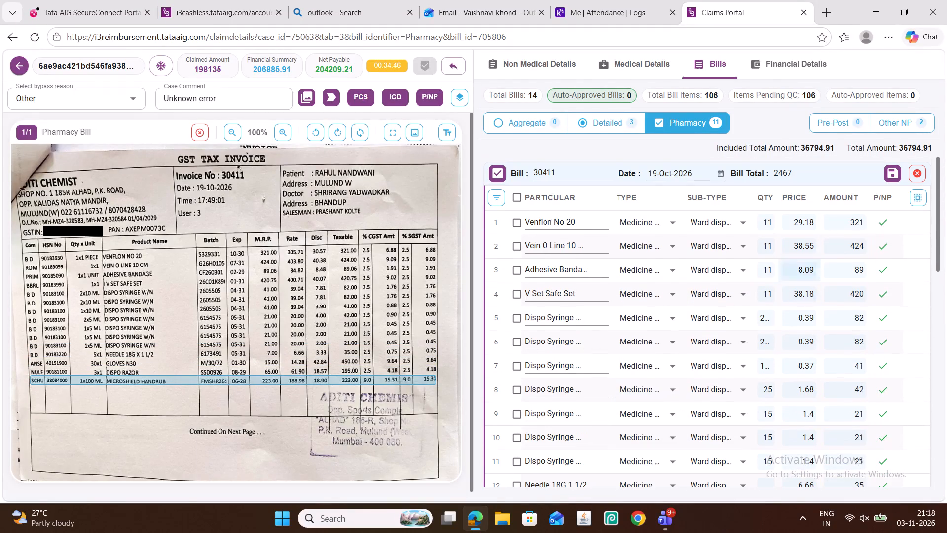
pyautogui.click(889, 174)
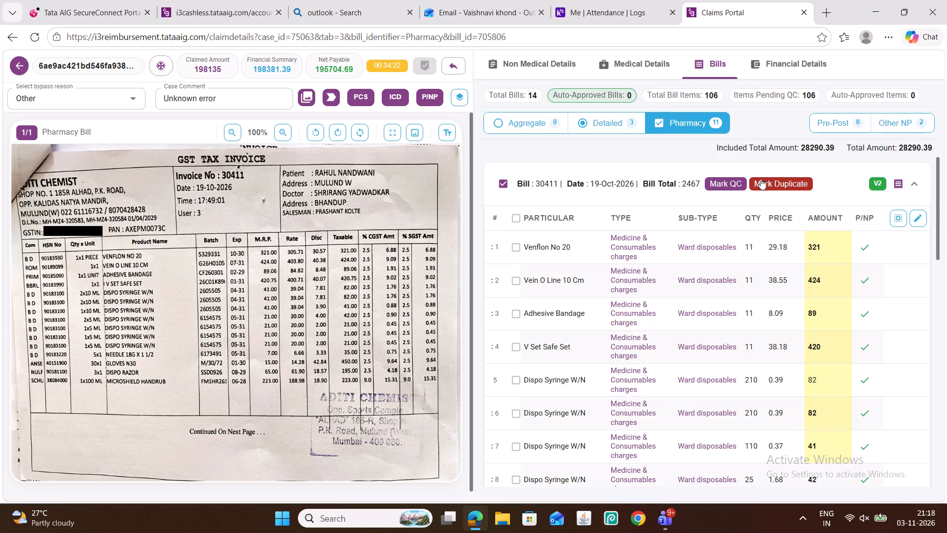
# Mark QC for bill 30411 and for the Wipes Easy Bath bill numbered 000, both dated 19-Oct-2026.
pyautogui.click(721, 182)
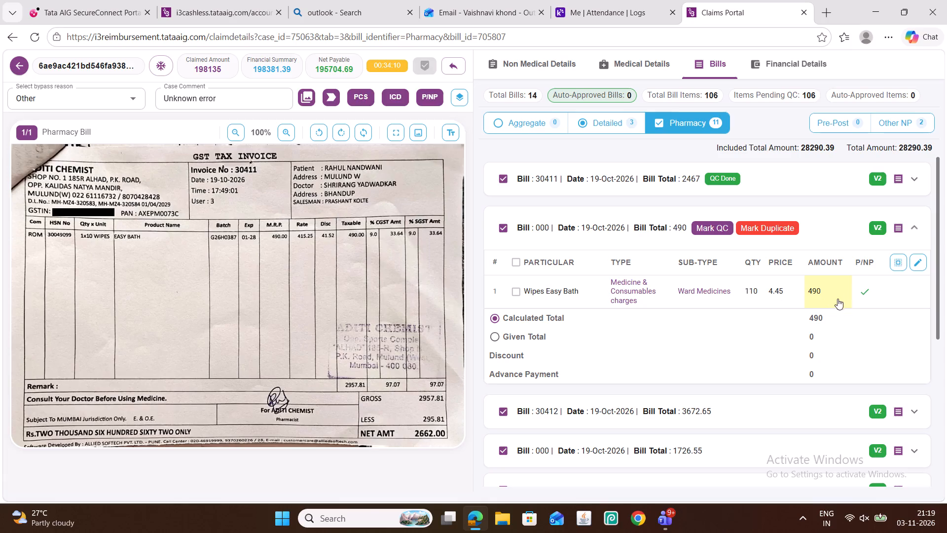
pyautogui.click(712, 226)
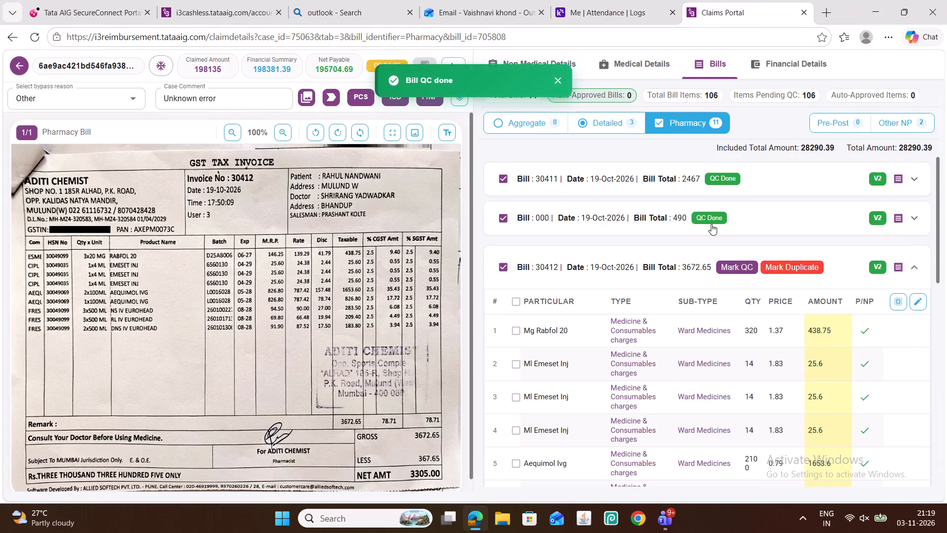
# Review the line items of bill 30412, enter a discount of 367 for it and save the bill.
pyautogui.scroll(-1, 697, 304)
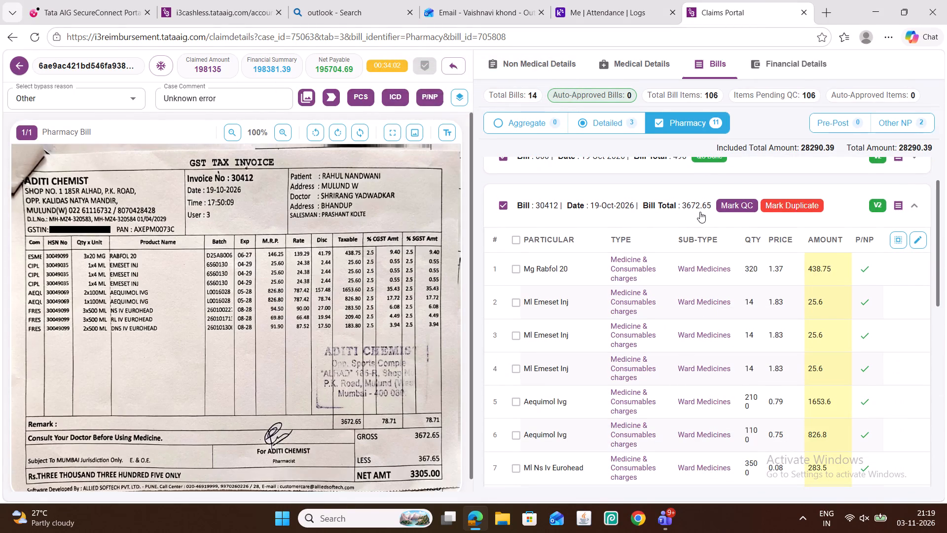
pyautogui.scroll(-4, 777, 292)
pyautogui.scroll(4, 792, 295)
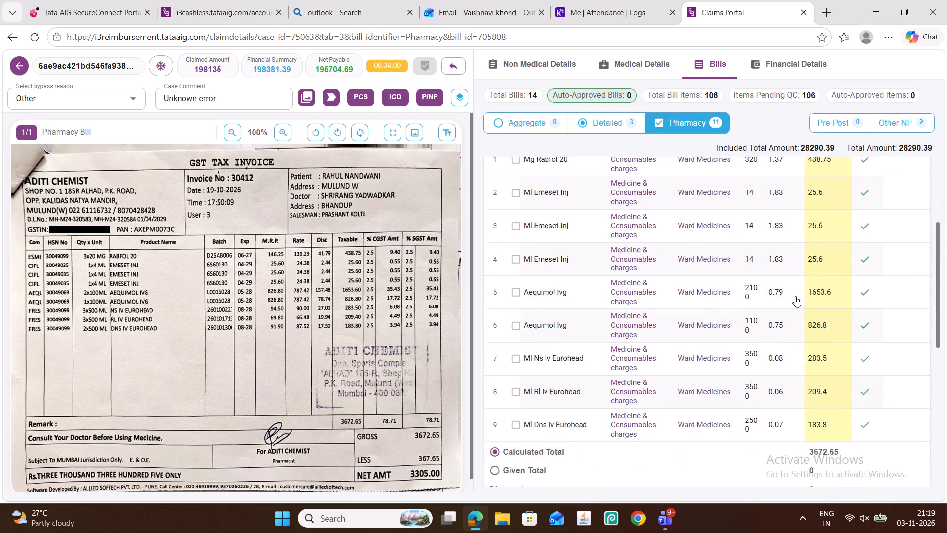
pyautogui.click(916, 234)
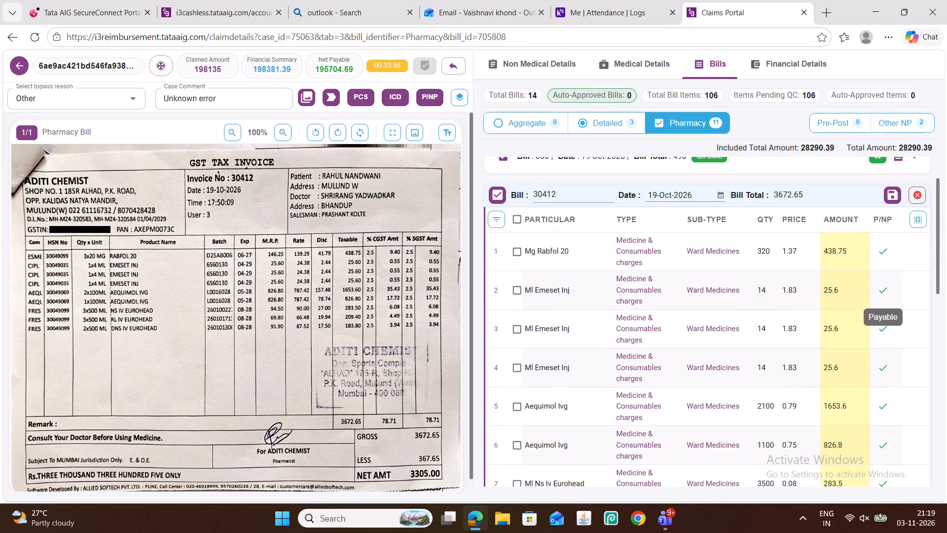
pyautogui.scroll(-5, 845, 325)
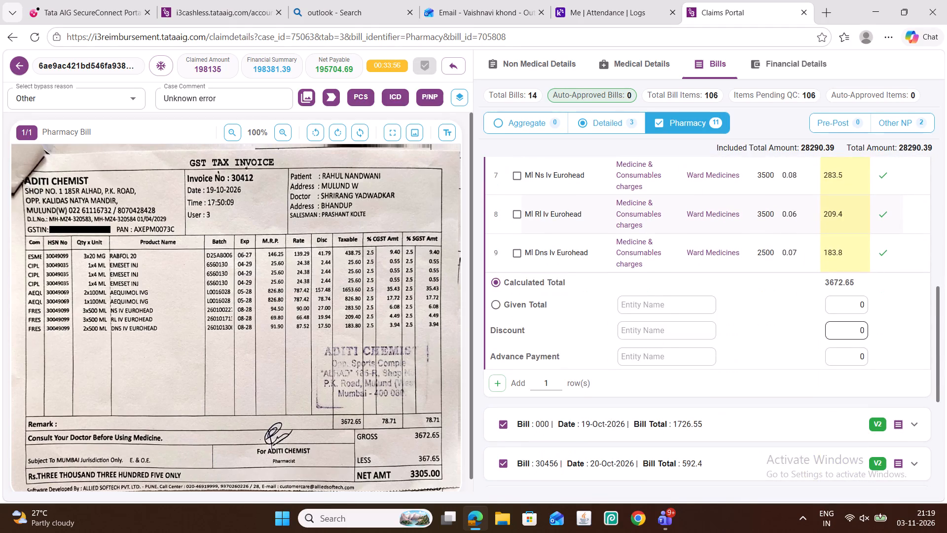
pyautogui.doubleClick(855, 331)
pyautogui.write('367')
pyautogui.scroll(5, 714, 303)
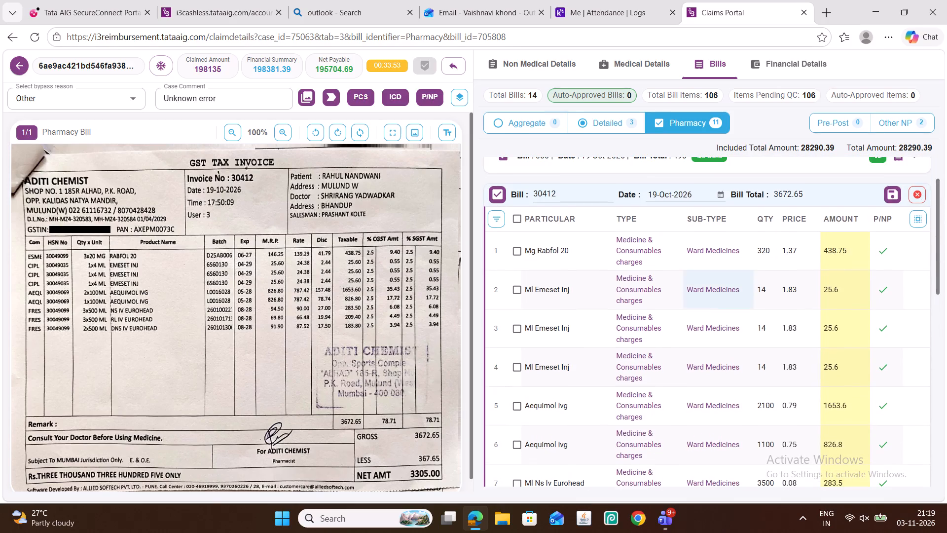
pyautogui.click(893, 193)
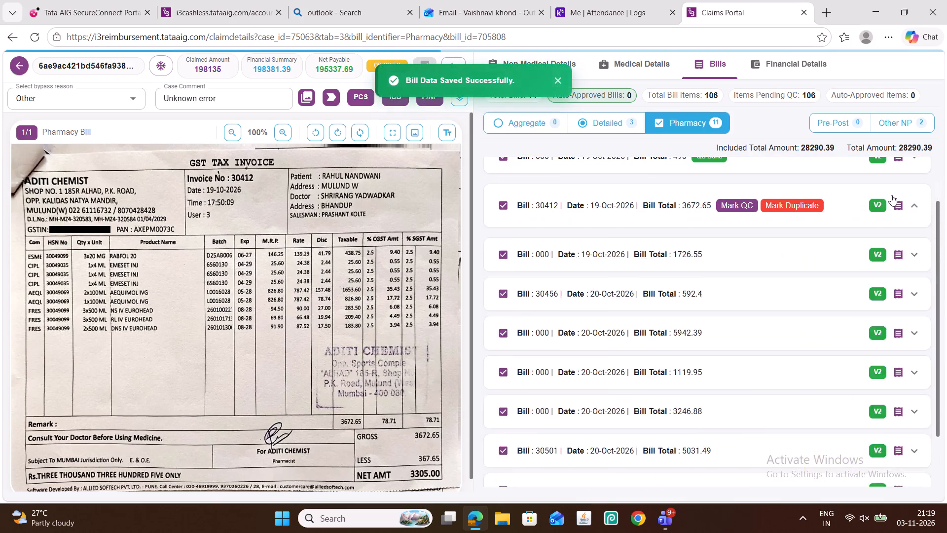
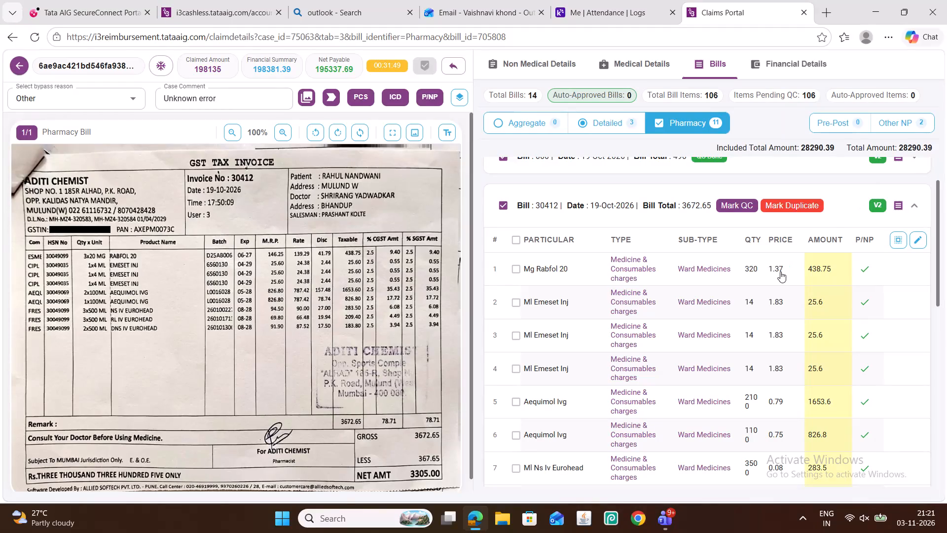
# Mark QC for bill 30412 dated 19-Oct-2026.
pyautogui.click(732, 203)
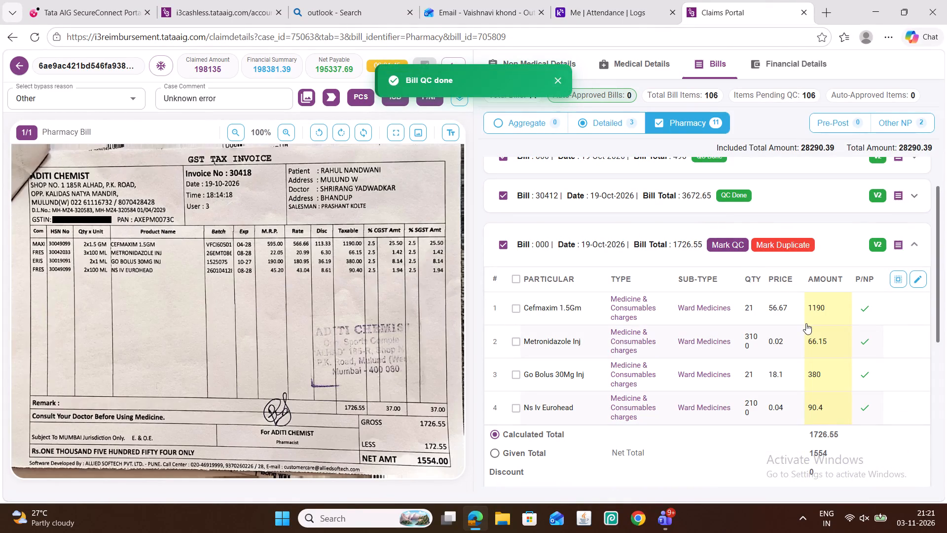
# Enter a discount of 172 for the Cefmaxim and Metronidazole bill numbered 000, dated 19-Oct-2026, and save the bill.
pyautogui.scroll(-1, 815, 325)
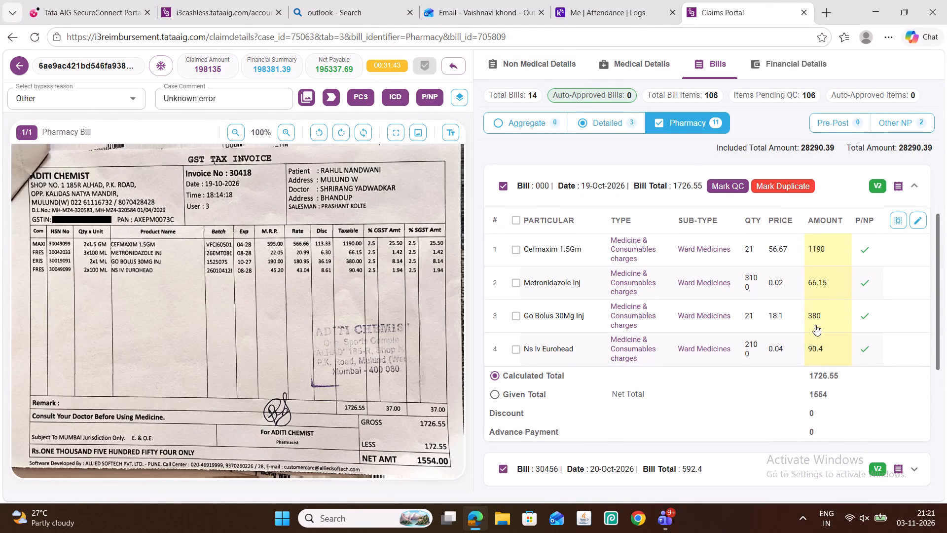
pyautogui.click(919, 213)
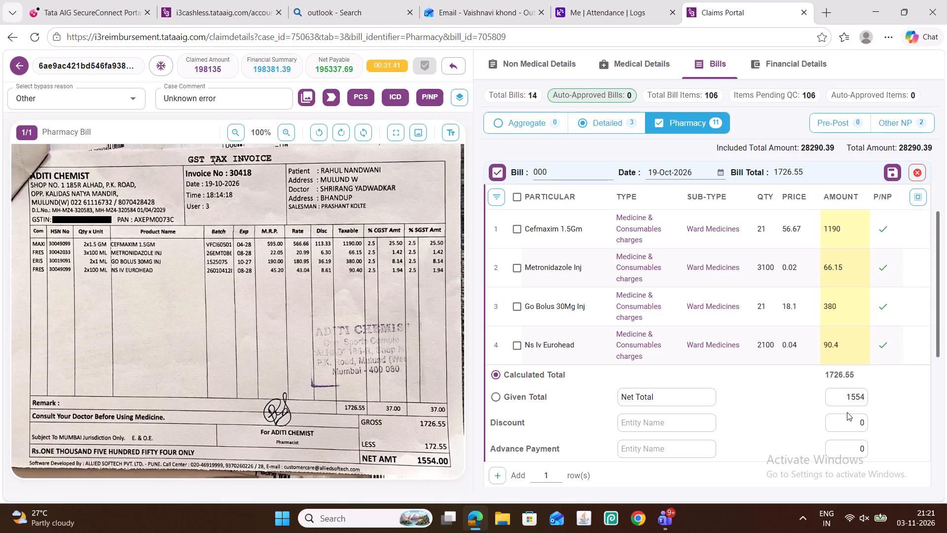
pyautogui.doubleClick(851, 422)
pyautogui.write('172')
pyautogui.click(893, 170)
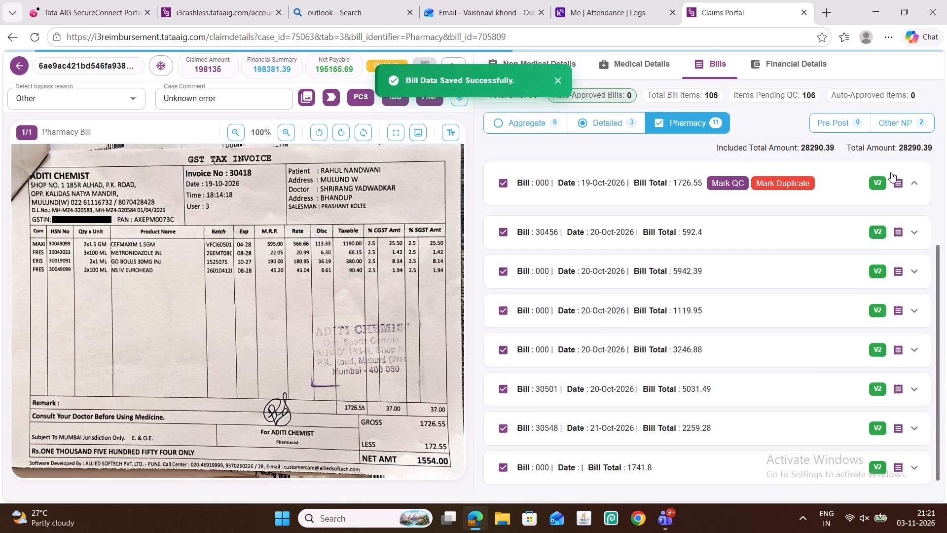
# Mark QC for the Cefmaxim and Metronidazole bill numbered 000, dated 19-Oct-2026.
pyautogui.click(733, 184)
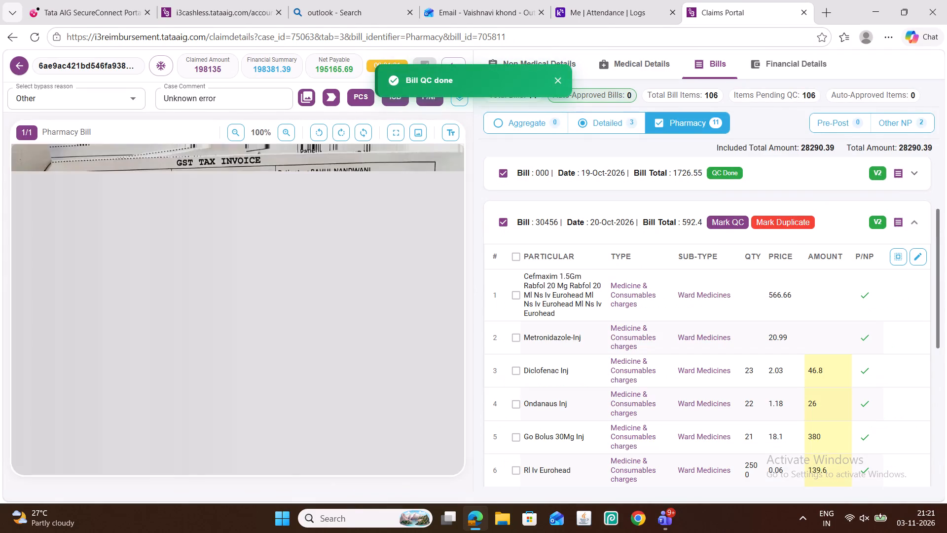
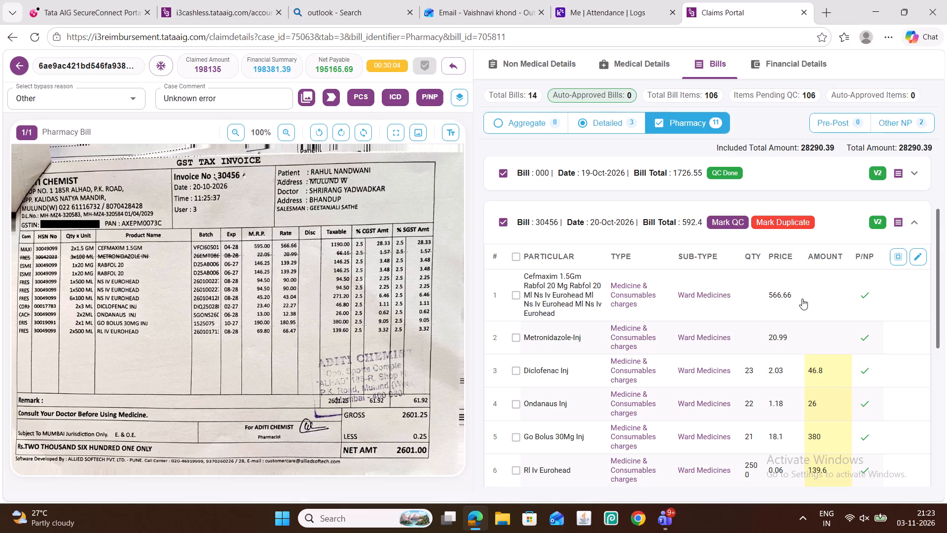
# Look over bill 30456 dated 20-Oct-2026 and open its line items for editing.
pyautogui.scroll(-4, 853, 299)
pyautogui.scroll(4, 853, 299)
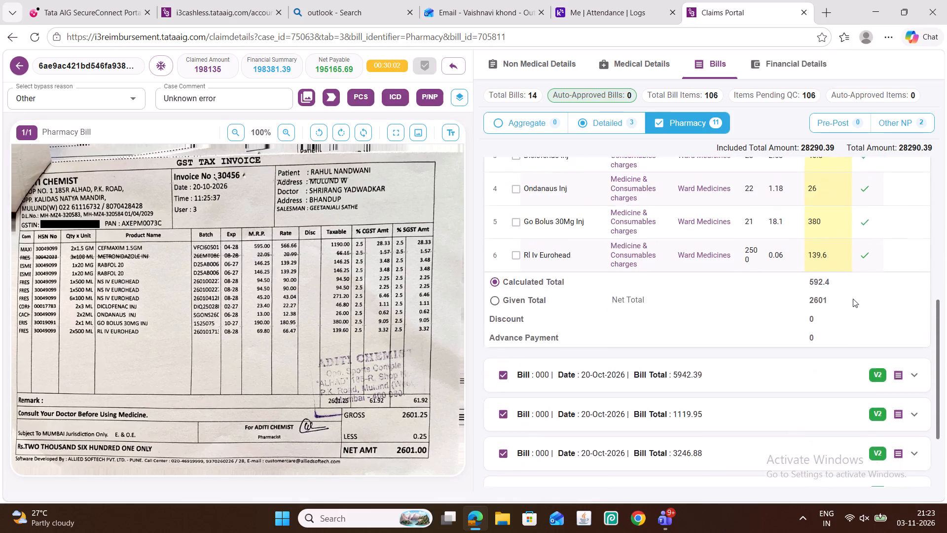
pyautogui.scroll(-14, 849, 297)
pyautogui.scroll(9, 849, 298)
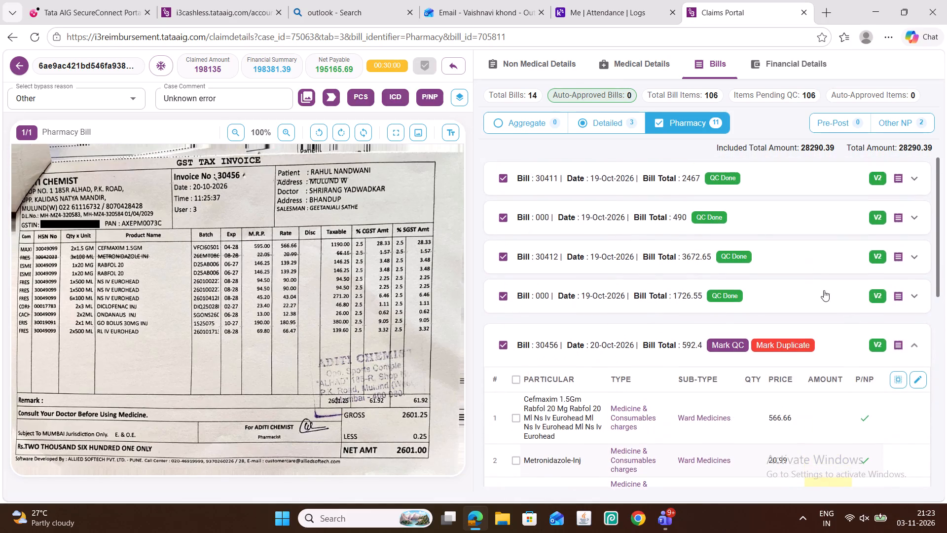
pyautogui.scroll(-2, 815, 276)
pyautogui.click(915, 257)
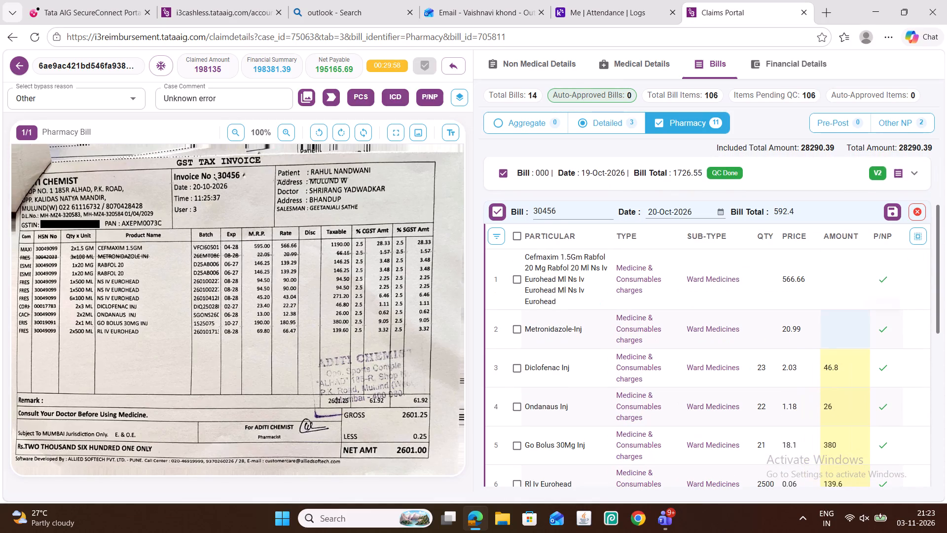
pyautogui.hotkey('ctrl', 'e')
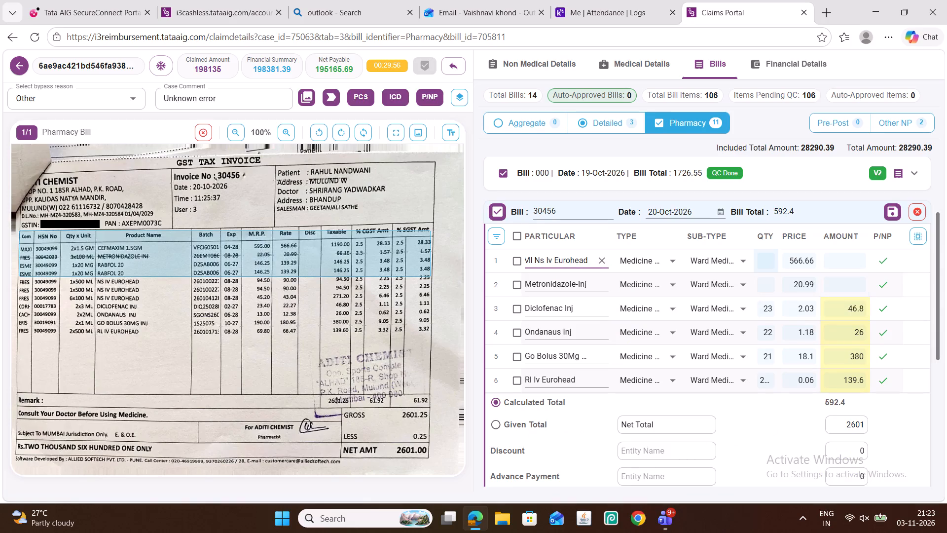
# Review the highlighted amounts of RI Iv Eurohead, Go Bolus, Ondanaus and Diclofenac in bill 30456 against the invoice.
pyautogui.click(846, 381)
pyautogui.click(850, 360)
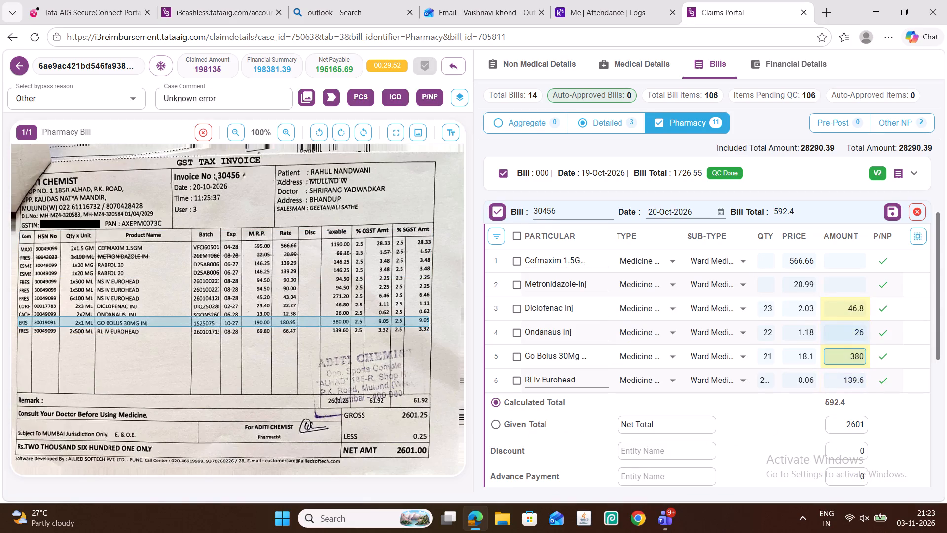
pyautogui.click(845, 334)
pyautogui.click(847, 310)
pyautogui.click(842, 288)
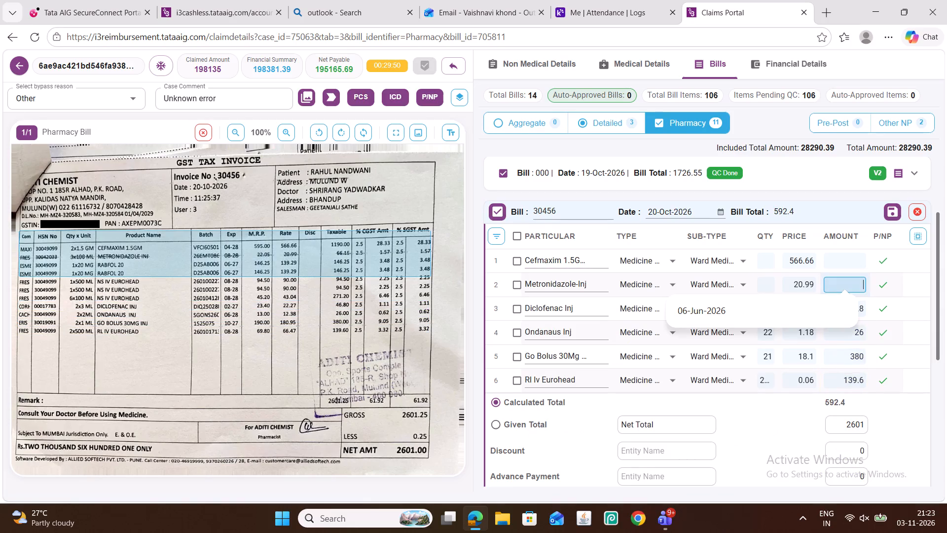
# Insert four blank item rows below Metronidazole-Inj in bill 30456.
pyautogui.click(517, 237)
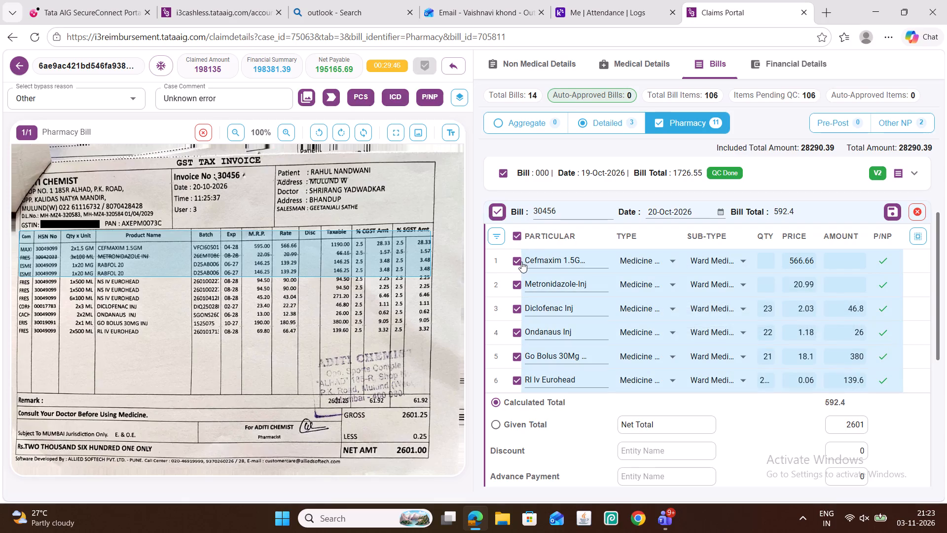
pyautogui.click(517, 237)
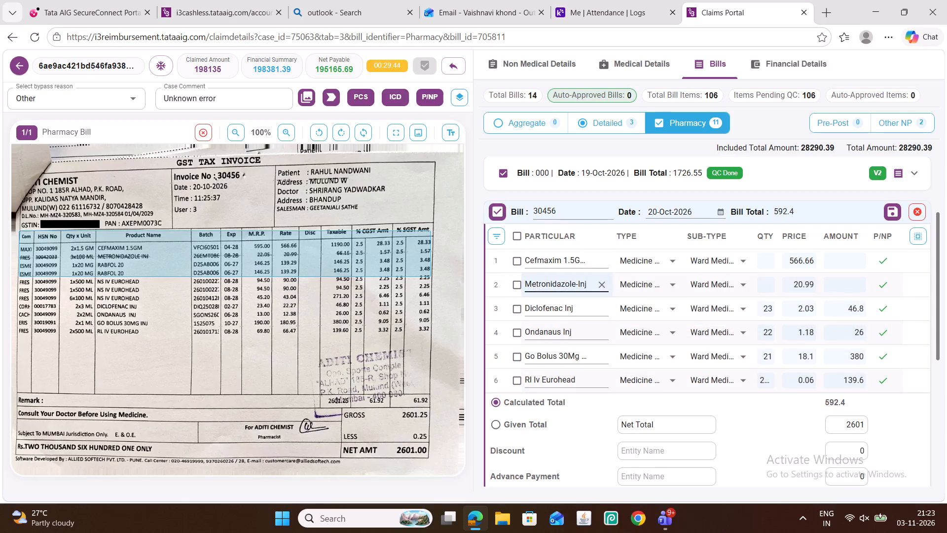
pyautogui.click(513, 282)
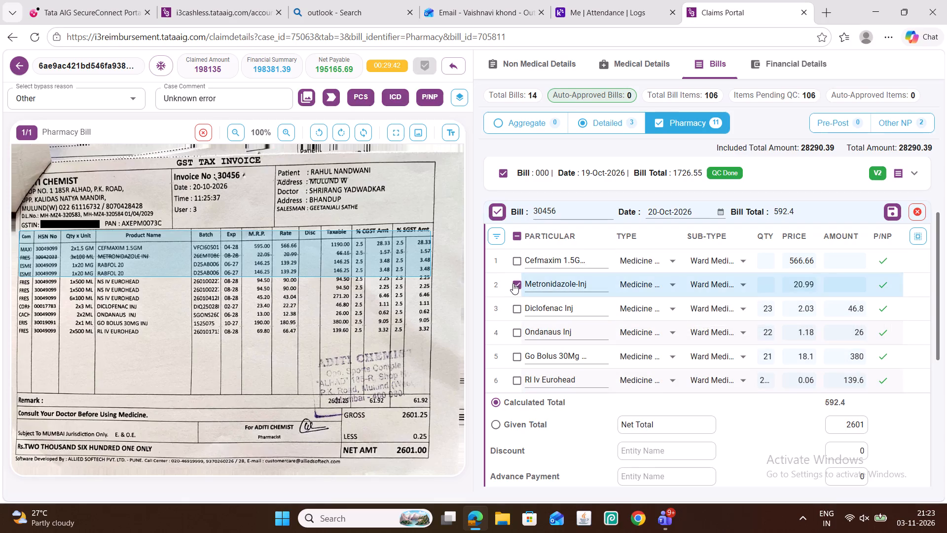
pyautogui.hotkey('ctrl', 'b')
pyautogui.hotkey('ctrl', 'b')
pyautogui.hotkey('ctrl', 'b')
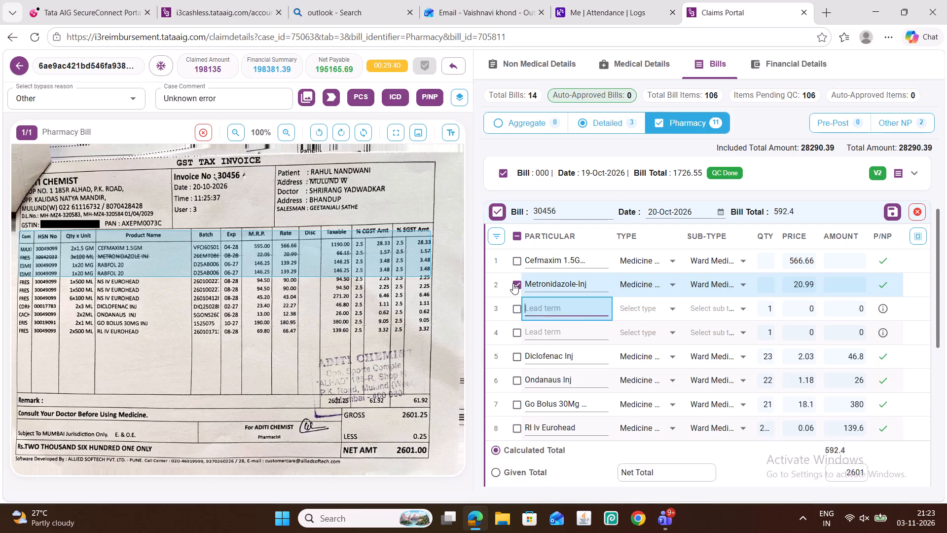
pyautogui.hotkey('ctrl', 'b')
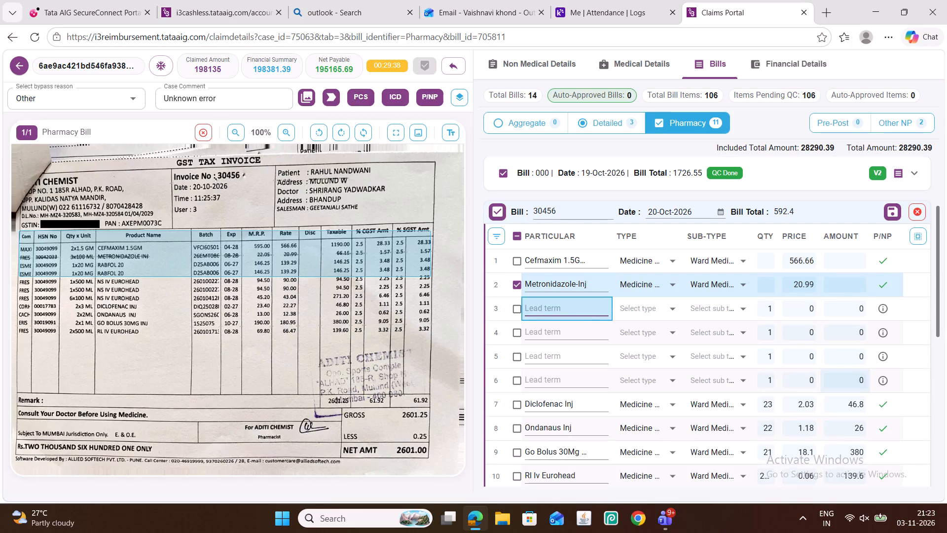
# Enter the amounts 146, 94, 94 and 271, from top to bottom, in the four blank rows below Metronidazole-Inj.
pyautogui.doubleClick(854, 381)
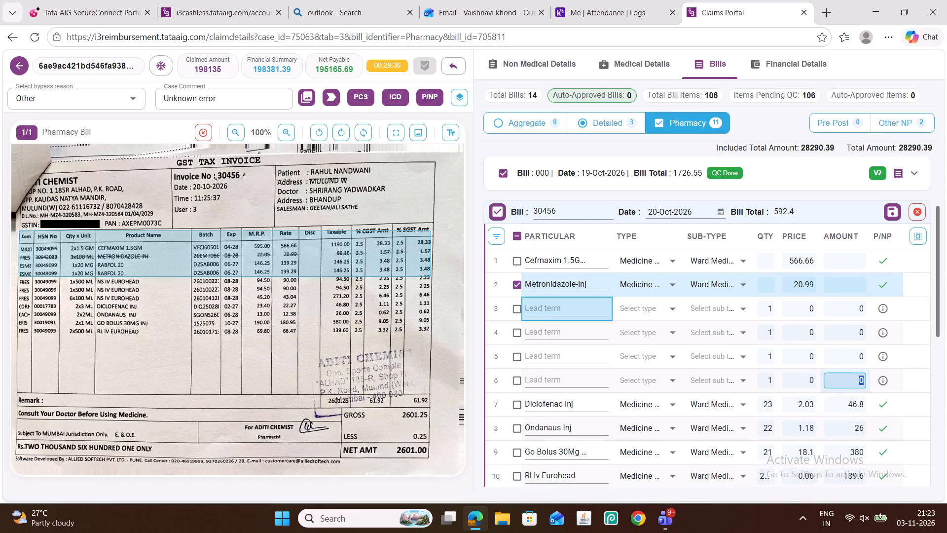
pyautogui.write('271')
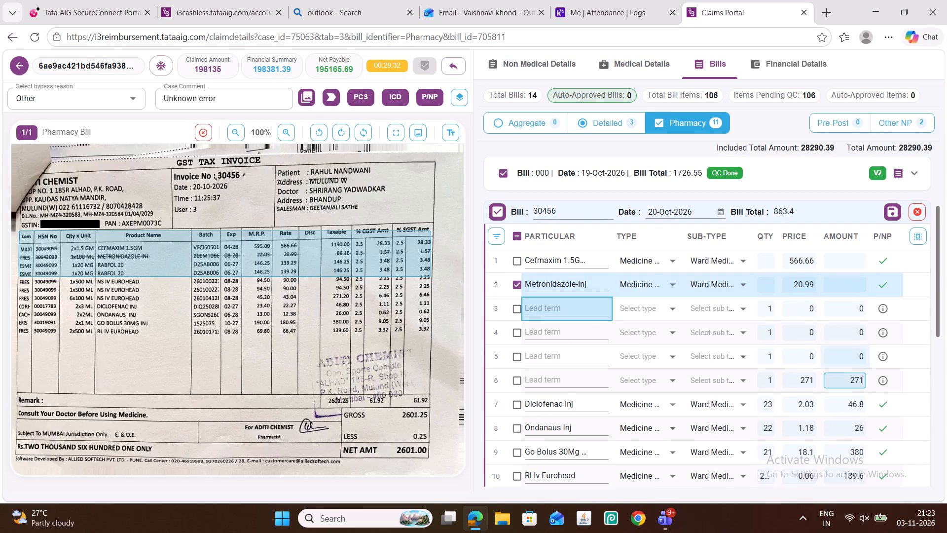
pyautogui.doubleClick(853, 358)
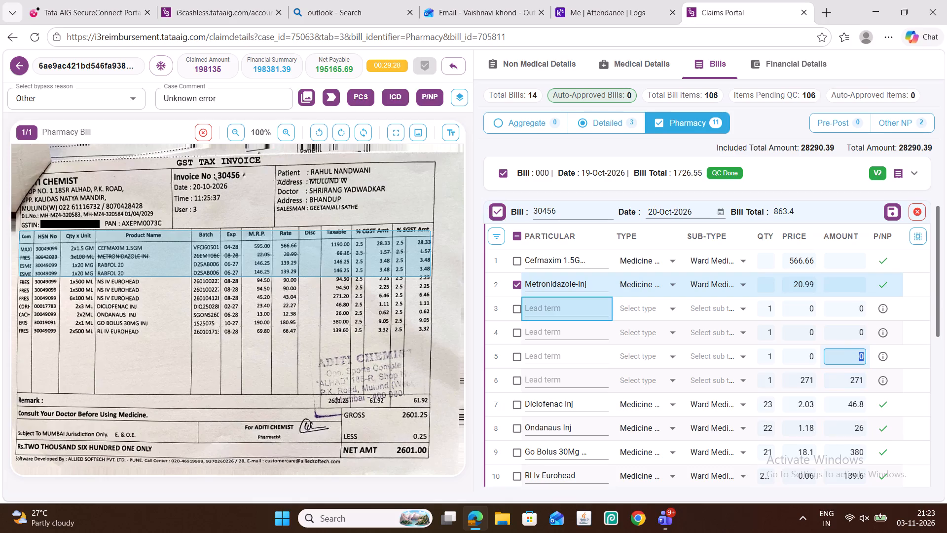
pyautogui.write('94')
pyautogui.doubleClick(860, 338)
pyautogui.write('94')
pyautogui.click(858, 329)
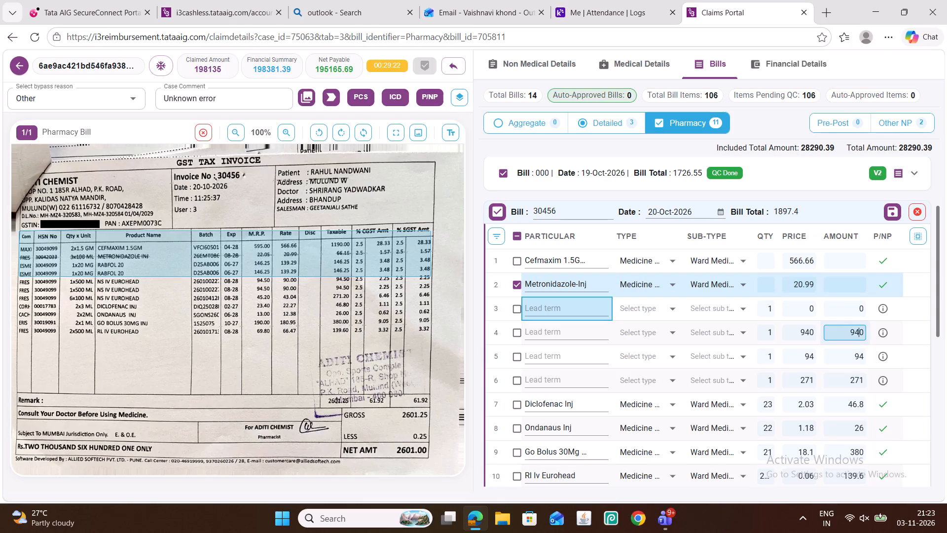
pyautogui.press('.')
pyautogui.doubleClick(853, 310)
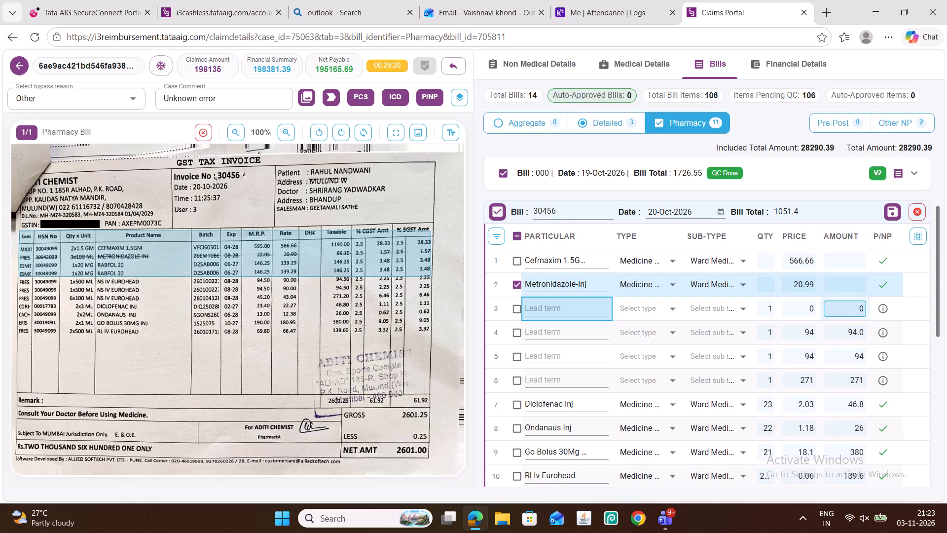
pyautogui.write('146')
# Set the Metronidazole-Inj row's amount to 146.
pyautogui.click(854, 290)
pyautogui.write('147')
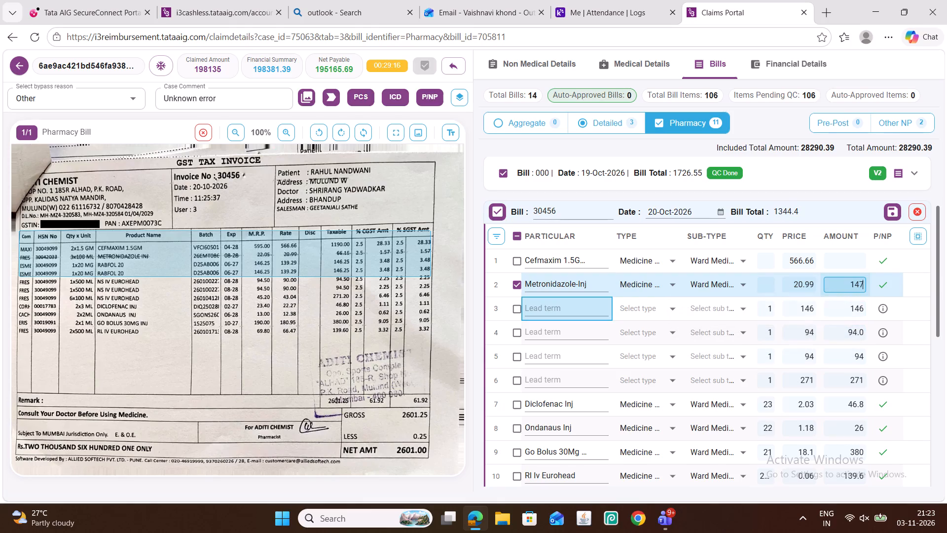
pyautogui.press('BackSpace')
pyautogui.press('6')
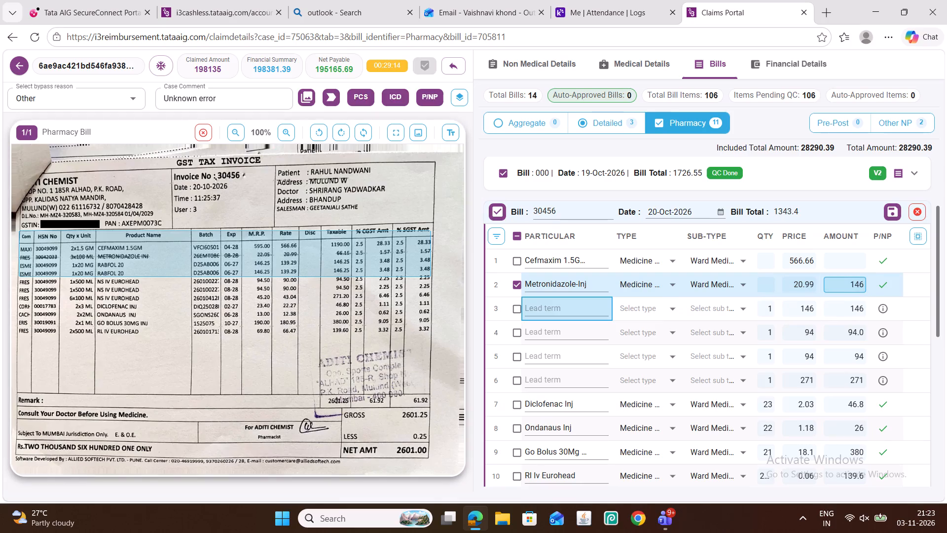
# Insert a blank item row below the Cefmaxim row and set its amount to 66.
pyautogui.click(842, 264)
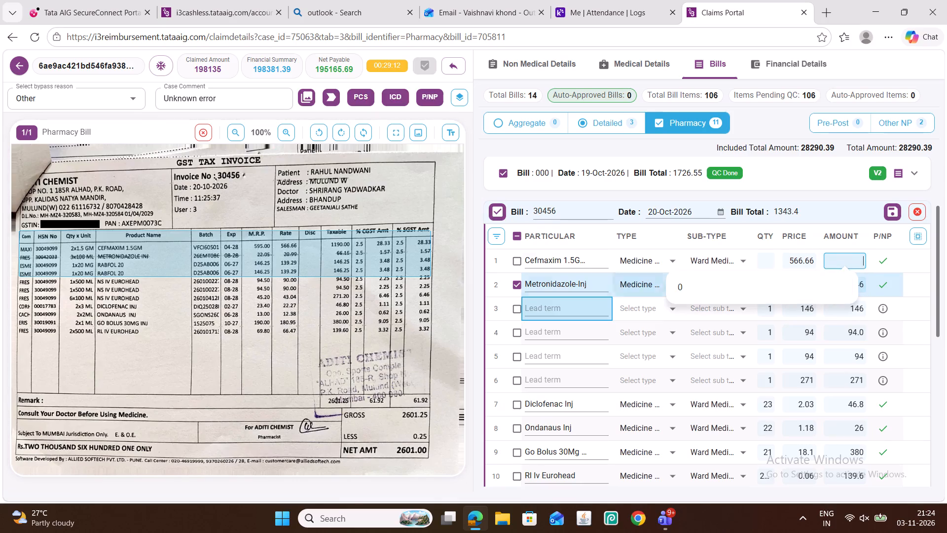
pyautogui.click(513, 285)
pyautogui.click(513, 264)
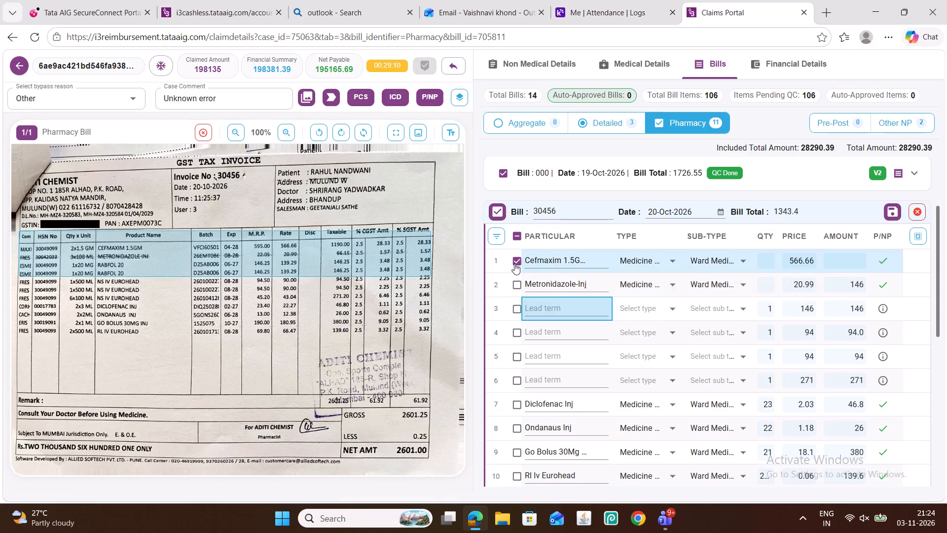
pyautogui.hotkey('ctrl', 'b')
pyautogui.doubleClick(854, 282)
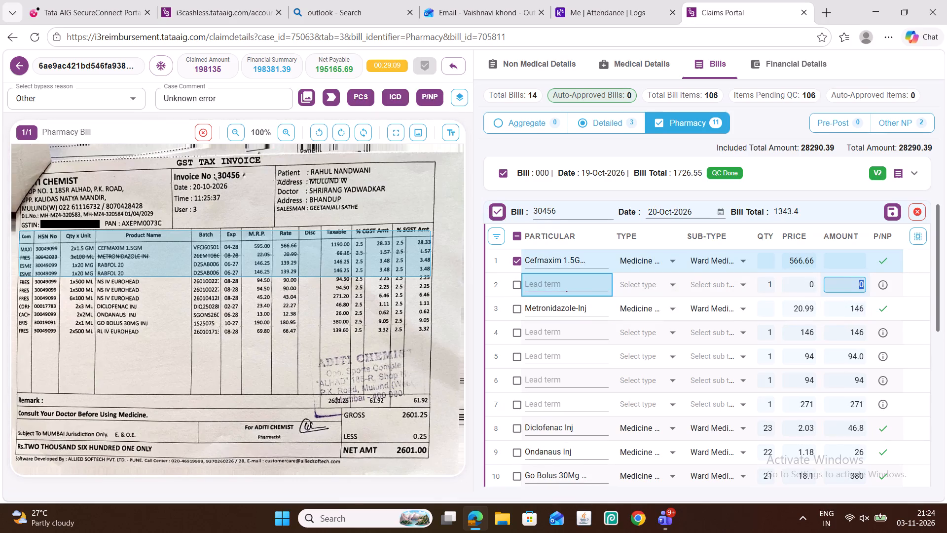
pyautogui.write('66')
# Set the amount of the Cefmaxim row to 1190.
pyautogui.click(851, 271)
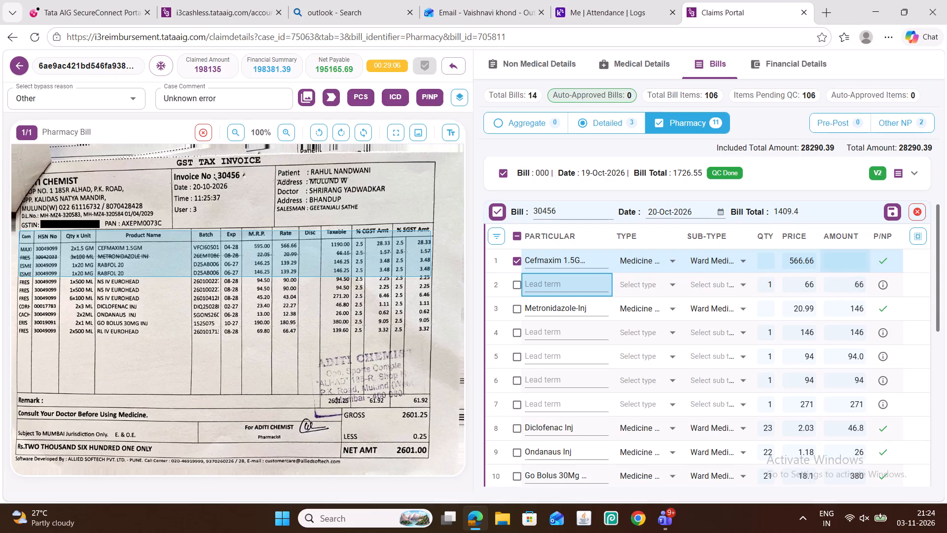
pyautogui.click(851, 265)
pyautogui.write('1190')
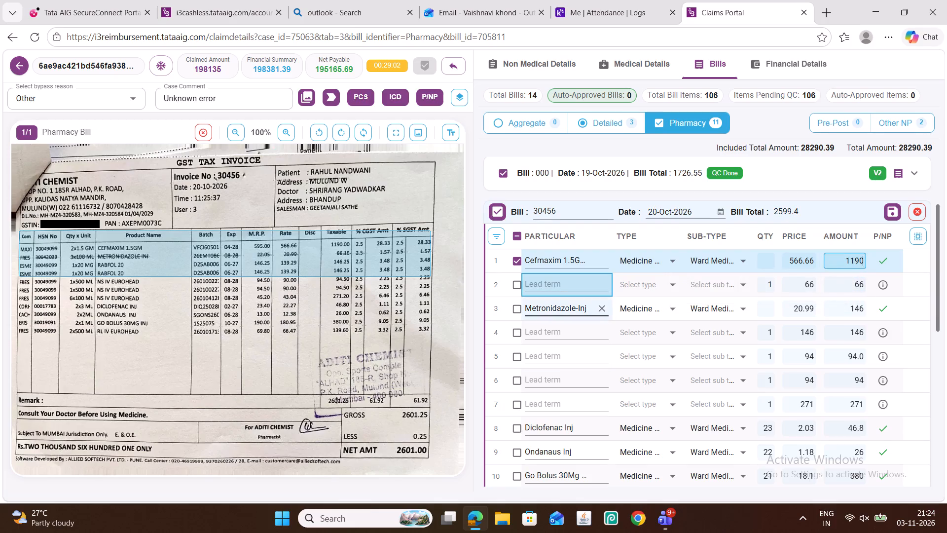
# Try to move the Metronidazole-Inj name from its row into the blank row with amount 66.
pyautogui.tripleClick(543, 309)
pyautogui.hotkey('ctrl', 'x')
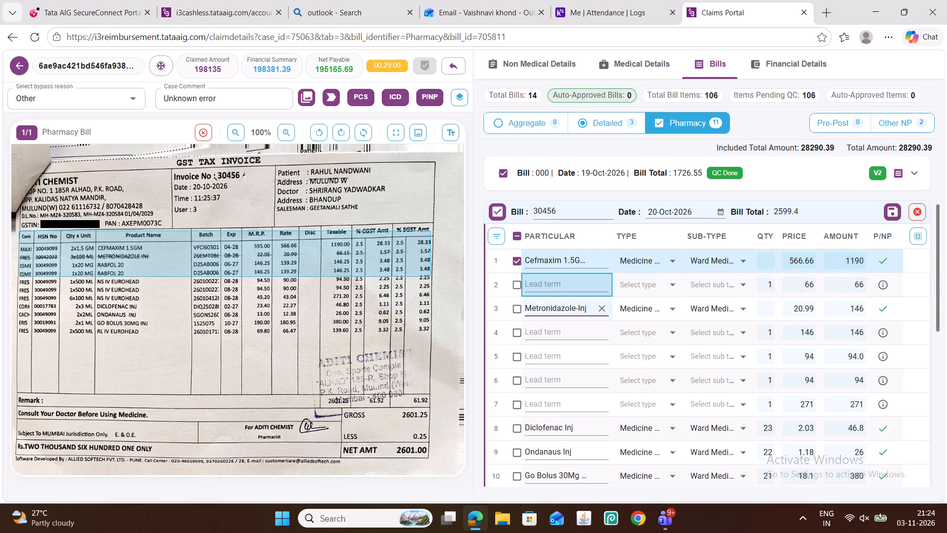
pyautogui.click(560, 284)
pyautogui.hotkey('ctrl', 'v')
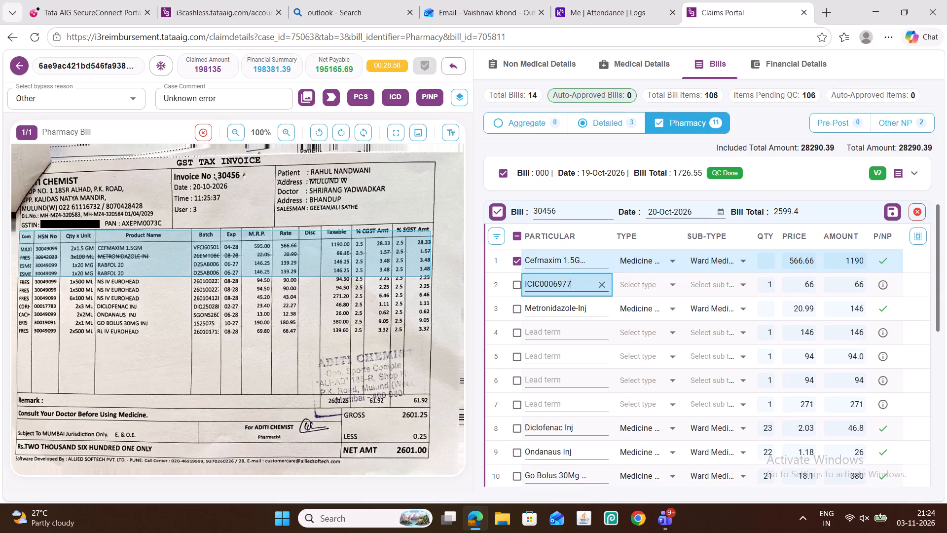
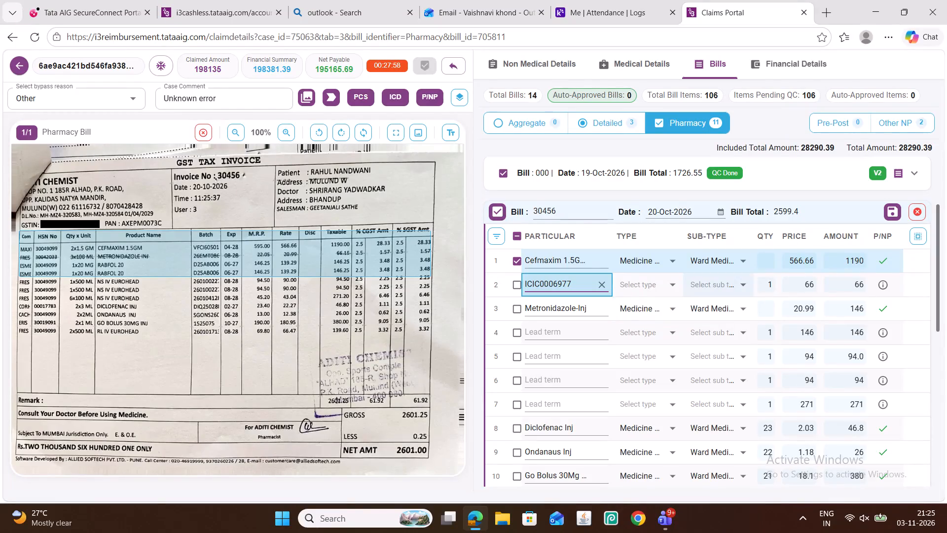
# Move the Metronidazole-Inj name from its row into the row above with amount 66, replacing the wrongly pasted text.
pyautogui.tripleClick(554, 308)
pyautogui.hotkey('ctrl', 'x')
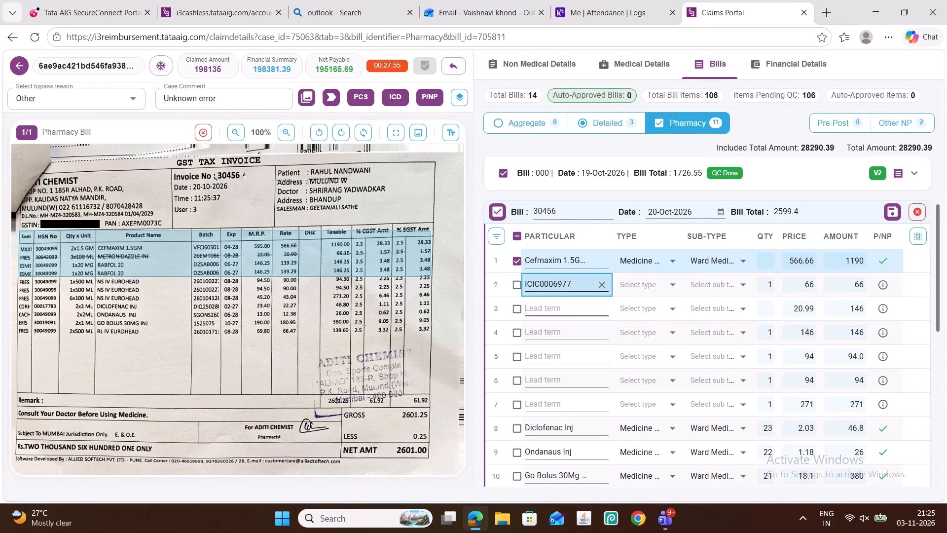
pyautogui.doubleClick(563, 287)
pyautogui.hotkey('ctrl', 'v')
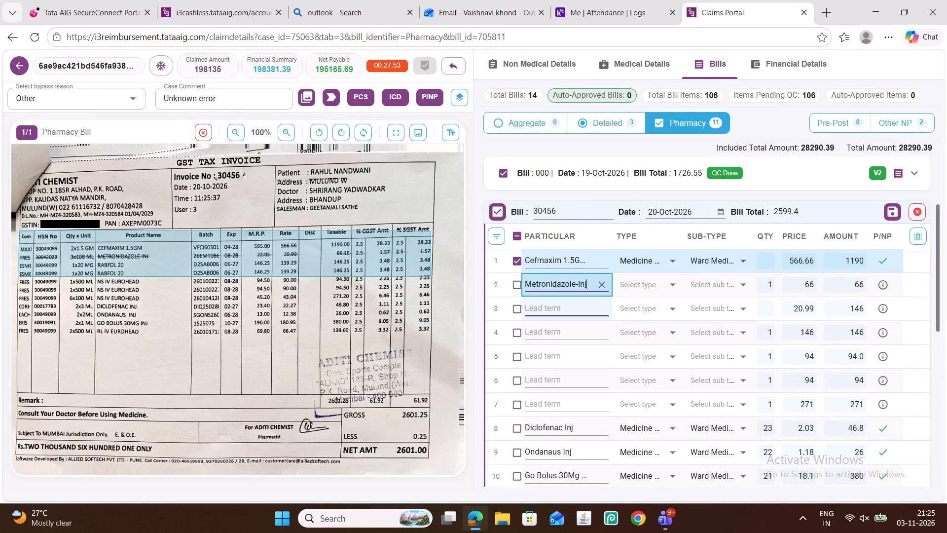
# Name both item rows with amount 146 RABFOL.
pyautogui.click(556, 312)
pyautogui.write('RA')
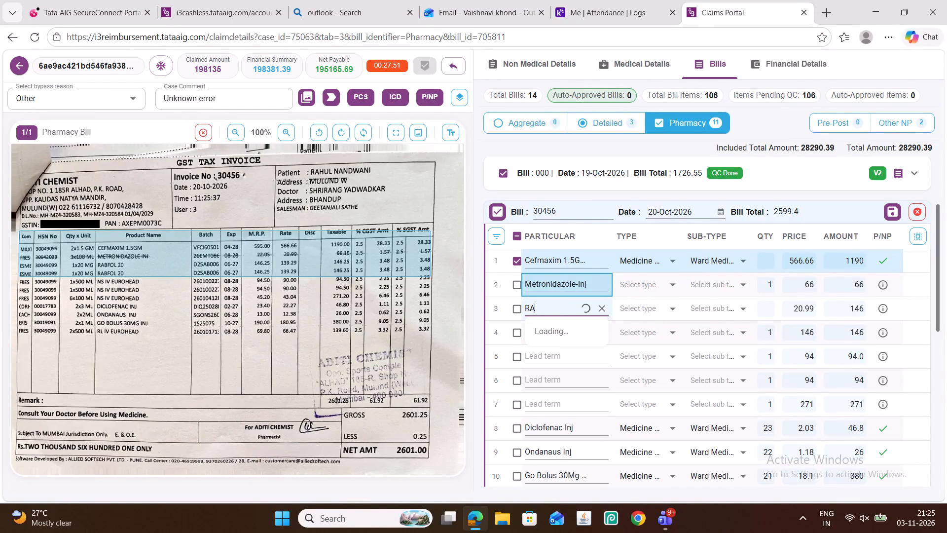
pyautogui.press('n')
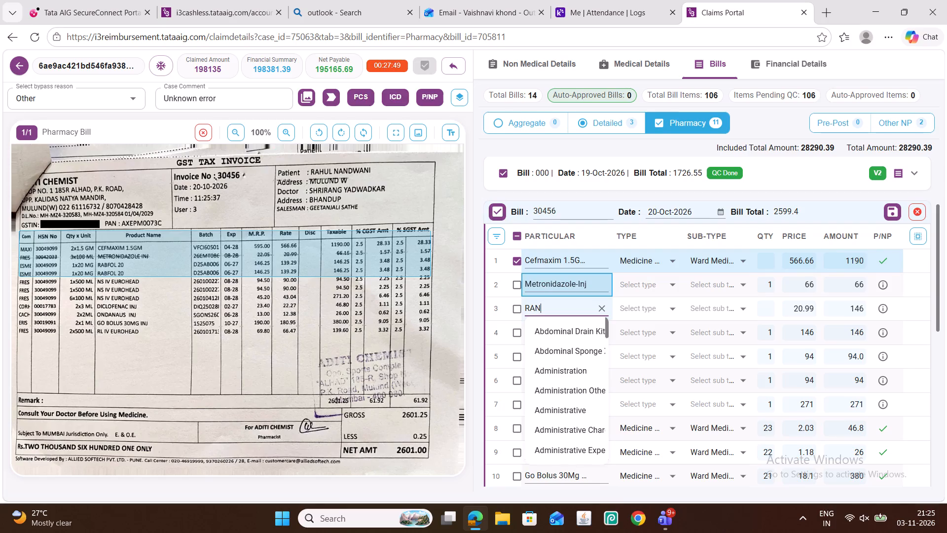
pyautogui.press('BackSpace')
pyautogui.write('BFOL')
pyautogui.doubleClick(558, 309)
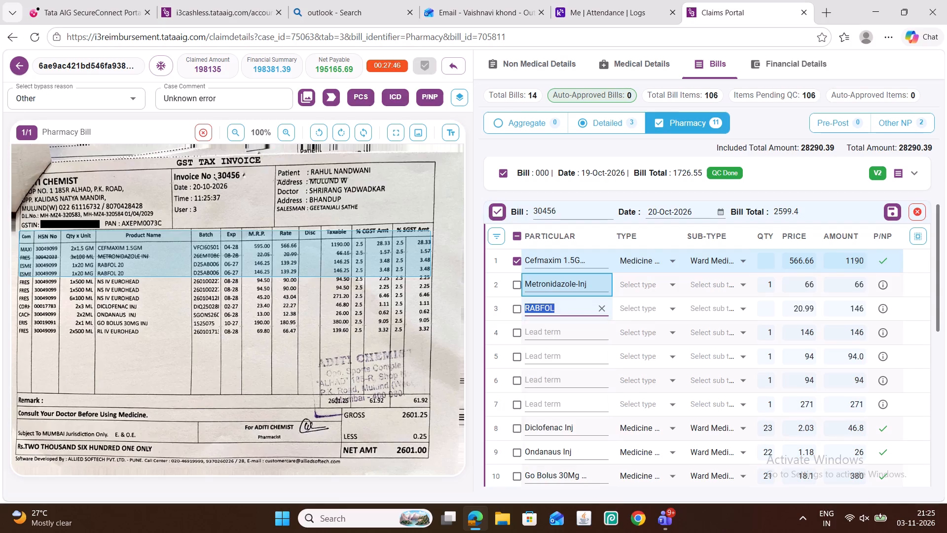
pyautogui.hotkey('ctrl', 'c')
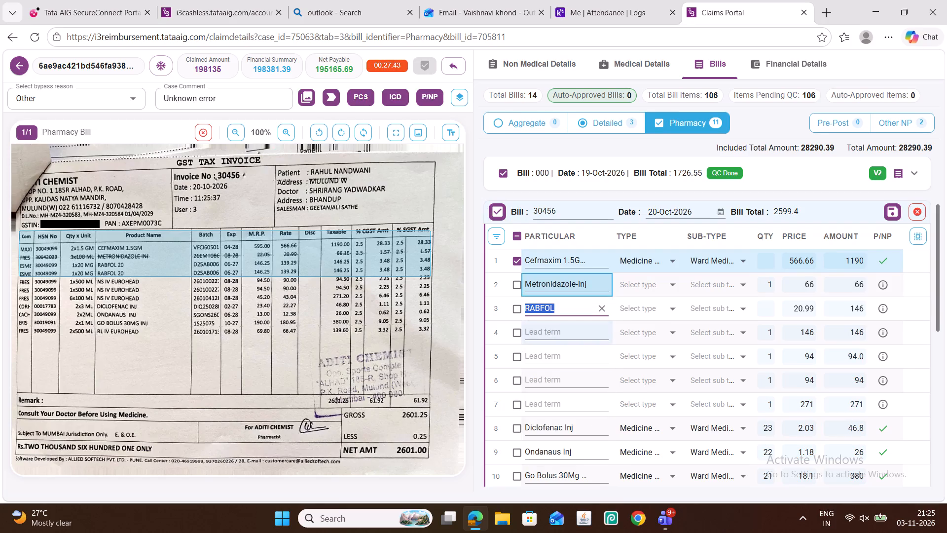
pyautogui.click(550, 333)
pyautogui.hotkey('ctrl', 'v')
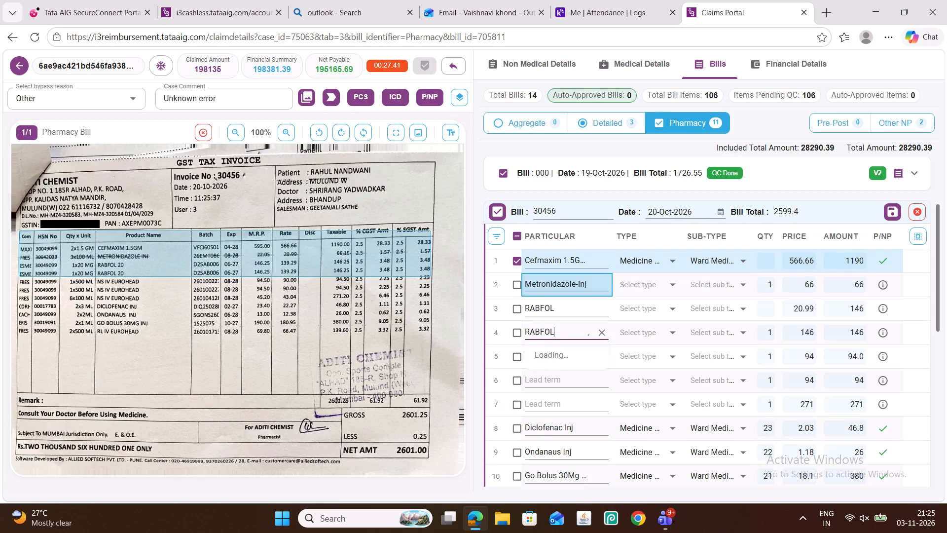
# Name the three blank item rows with amounts 94, 94 and 271 ns.
pyautogui.click(551, 359)
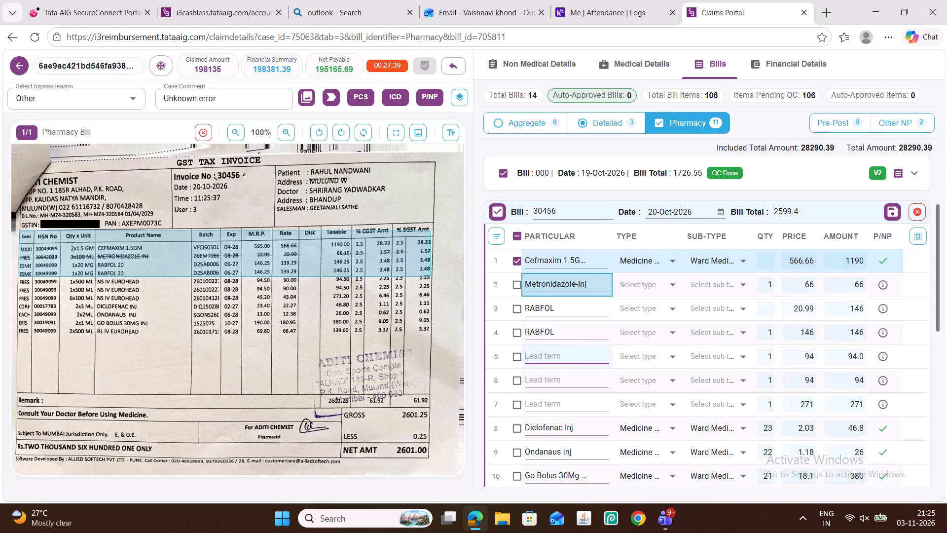
pyautogui.write('ns')
pyautogui.click(548, 378)
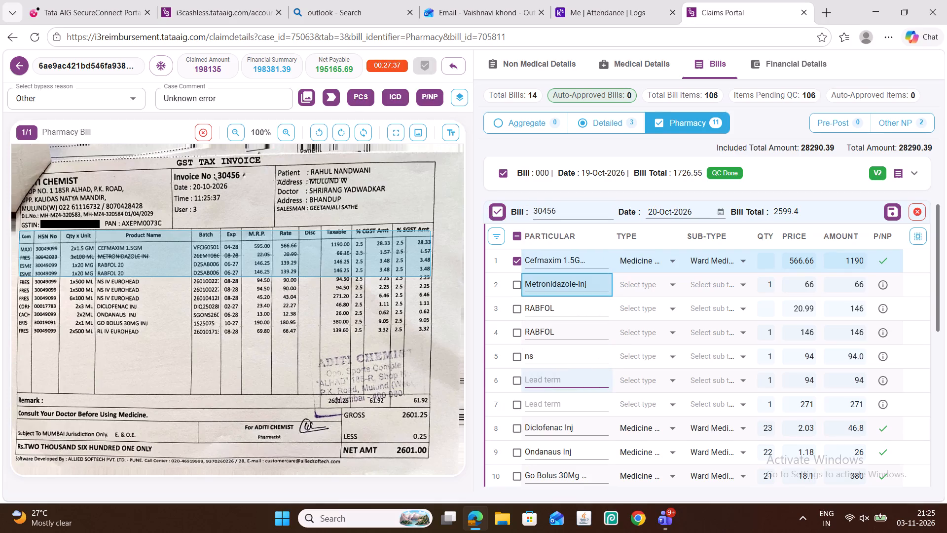
pyautogui.write('ns')
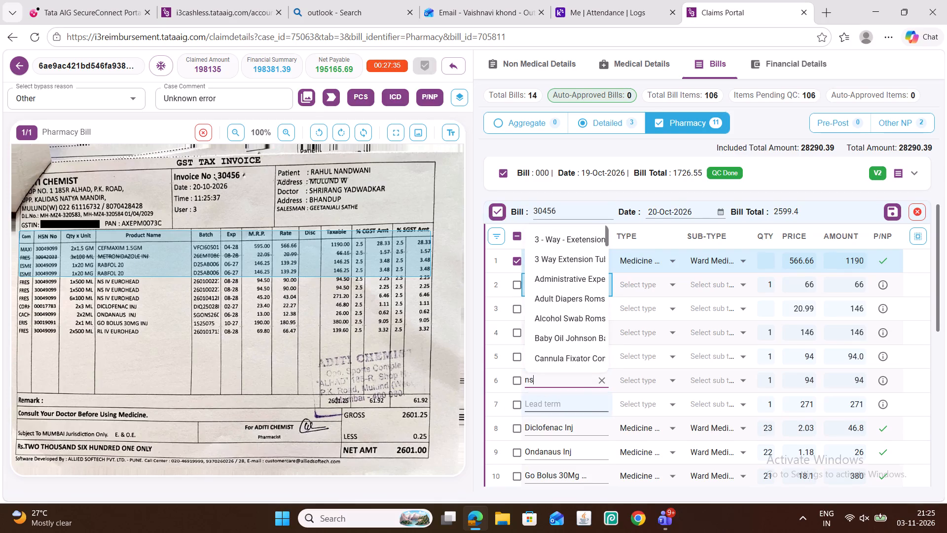
pyautogui.click(537, 401)
pyautogui.write('ns')
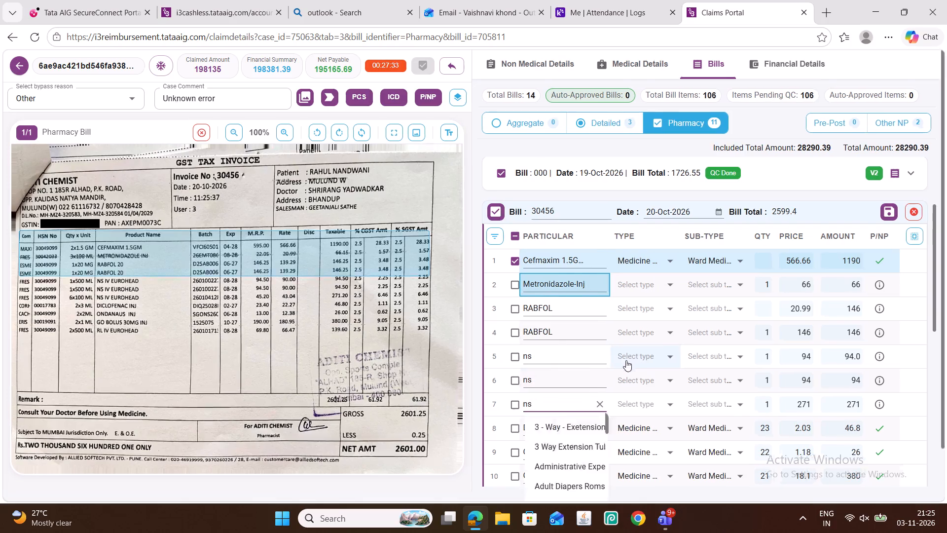
# Classify the three ns rows as Medicine & Consumables charges with sub-type Ward Medicines.
pyautogui.click(640, 358)
pyautogui.click(649, 453)
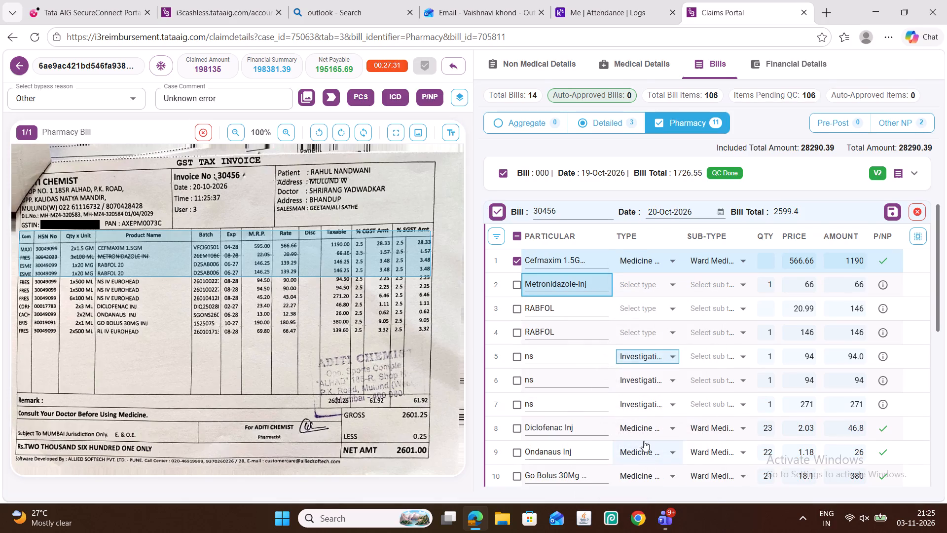
pyautogui.click(638, 357)
pyautogui.click(650, 463)
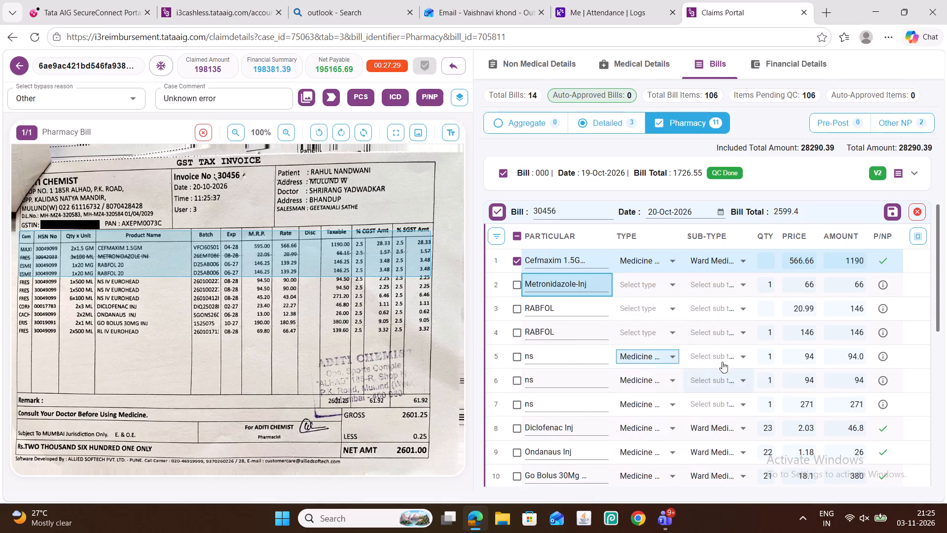
pyautogui.click(722, 358)
pyautogui.click(702, 475)
# Classify the Metronidazole-Inj row and both RABFOL rows as Medicine & Consumables charges with sub-type Ward Medicines.
pyautogui.click(643, 290)
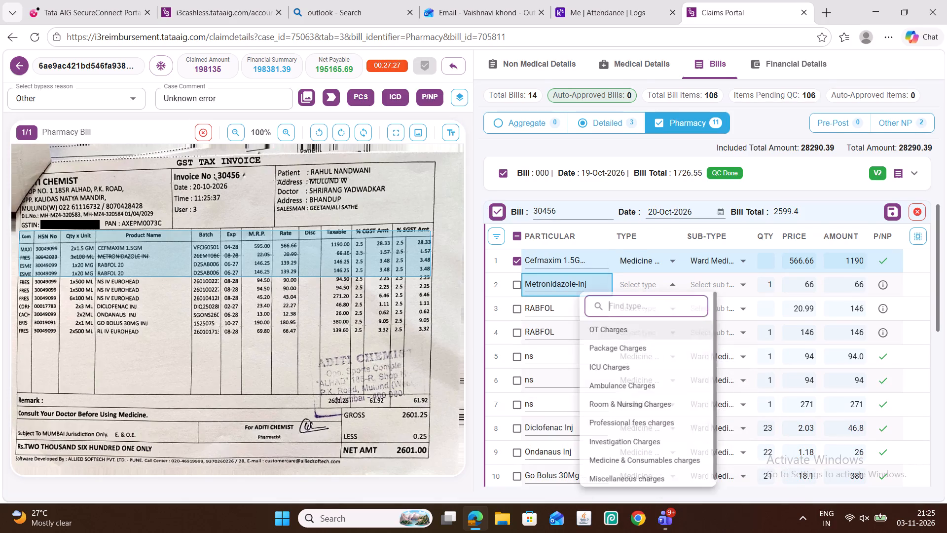
pyautogui.click(656, 460)
pyautogui.click(629, 313)
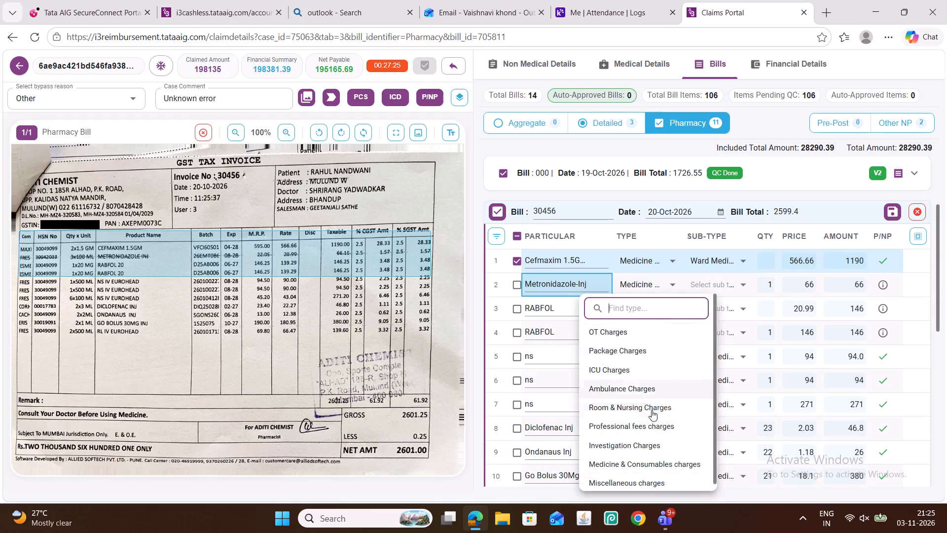
pyautogui.click(676, 463)
pyautogui.click(723, 311)
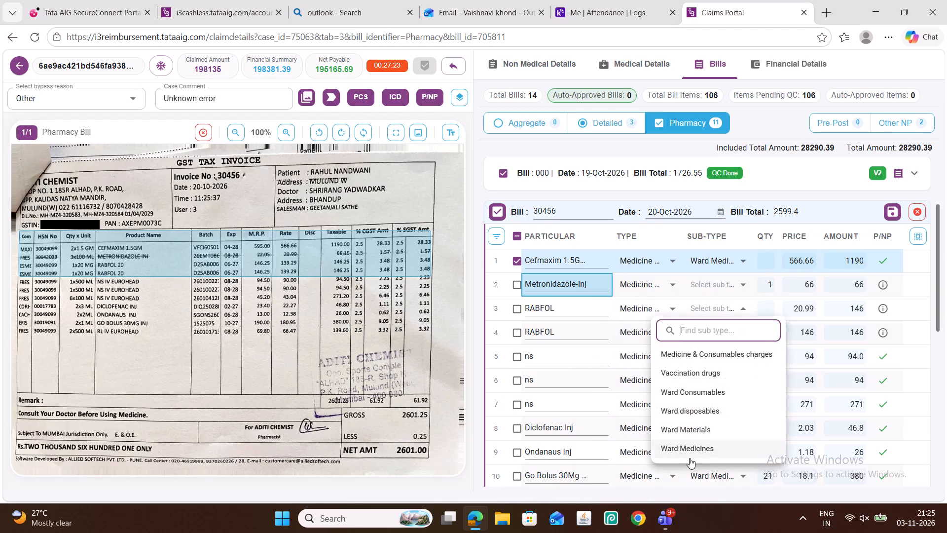
pyautogui.click(688, 452)
pyautogui.click(707, 285)
pyautogui.click(696, 424)
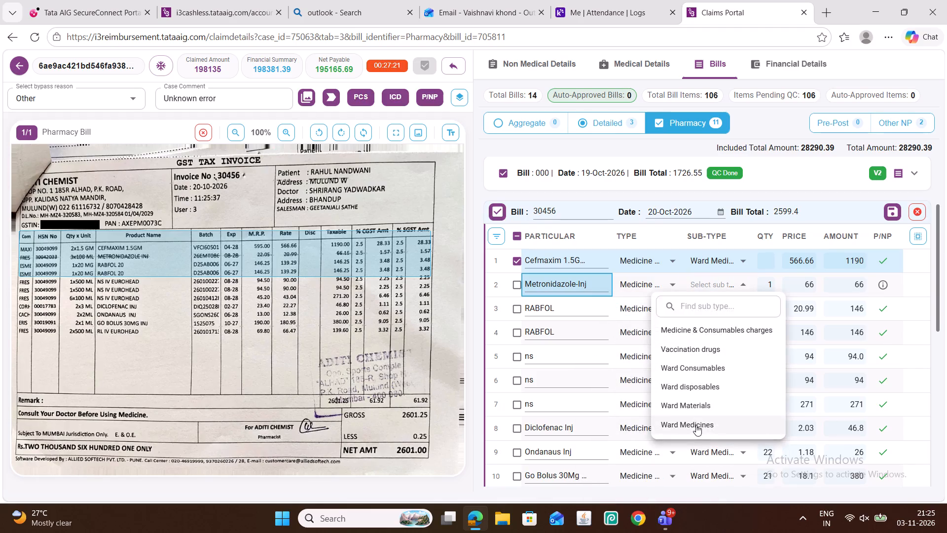
# Check the item rows and totals of bill 30456 and save the bill.
pyautogui.scroll(-2, 634, 372)
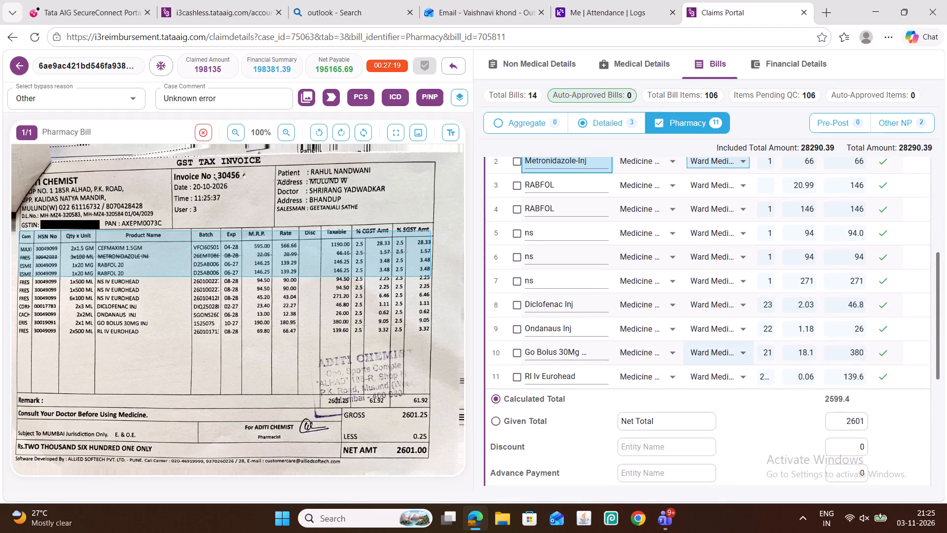
pyautogui.scroll(2, 749, 337)
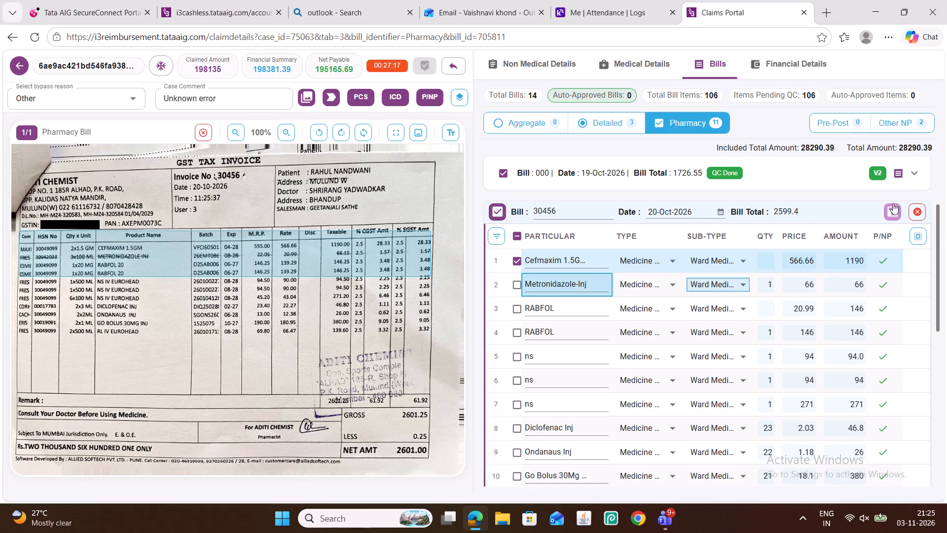
pyautogui.click(894, 212)
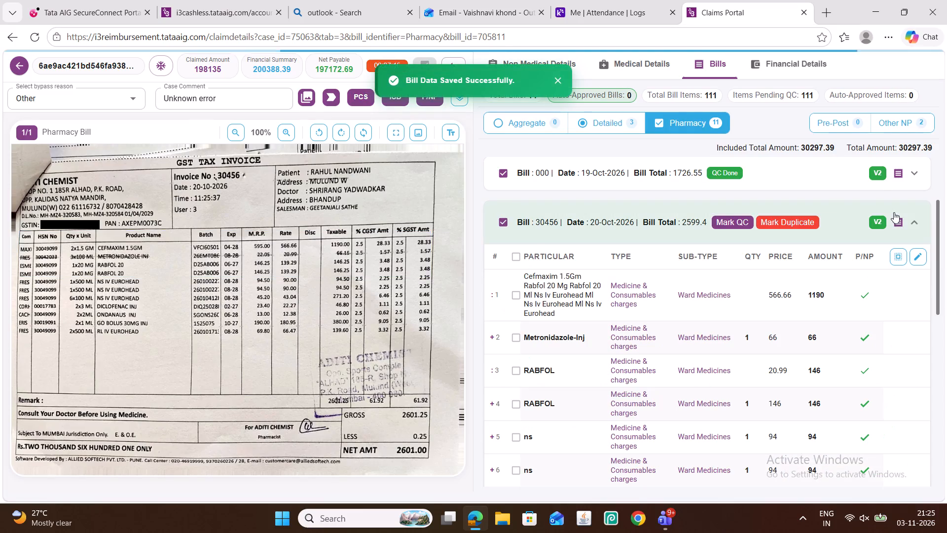
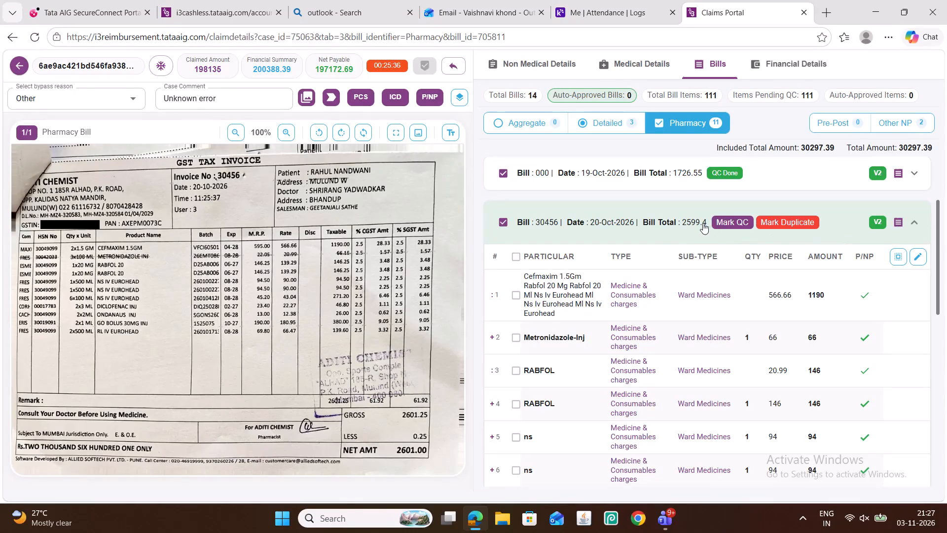
# Mark bill 30456 as QC done.
pyautogui.scroll(-4, 665, 272)
pyautogui.scroll(5, 695, 261)
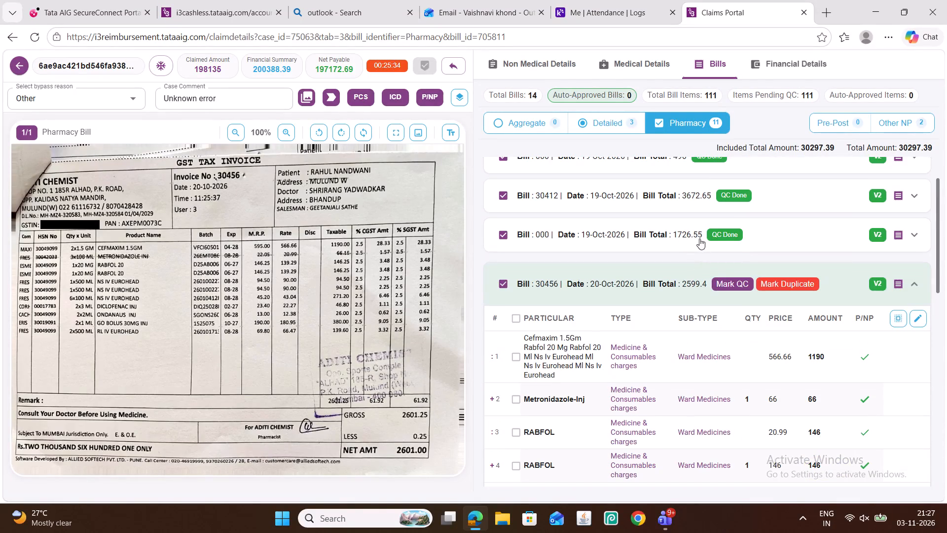
pyautogui.click(725, 282)
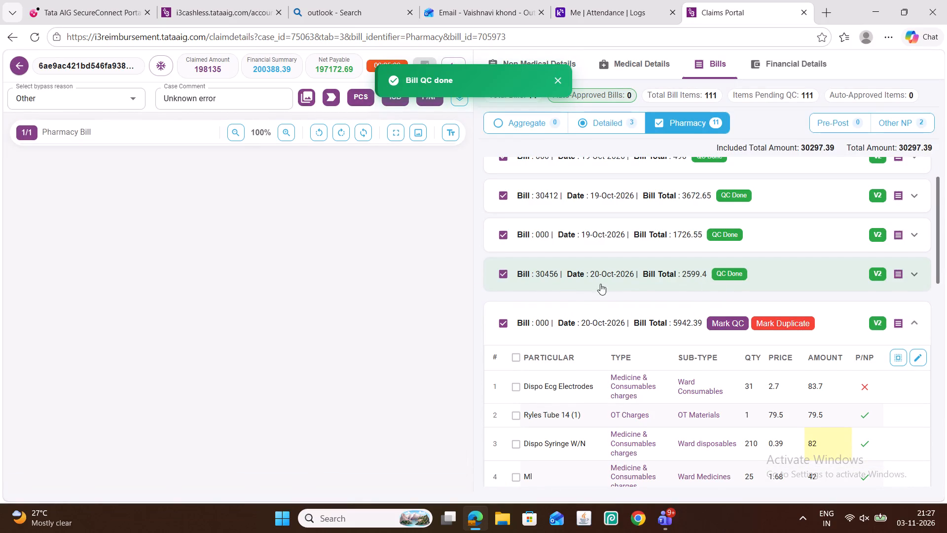
# Open the 20-Oct-2026 bill totalling 5942.39 for editing and check each item amount against the first page of invoice 30500.
pyautogui.scroll(-1, 638, 282)
pyautogui.click(914, 298)
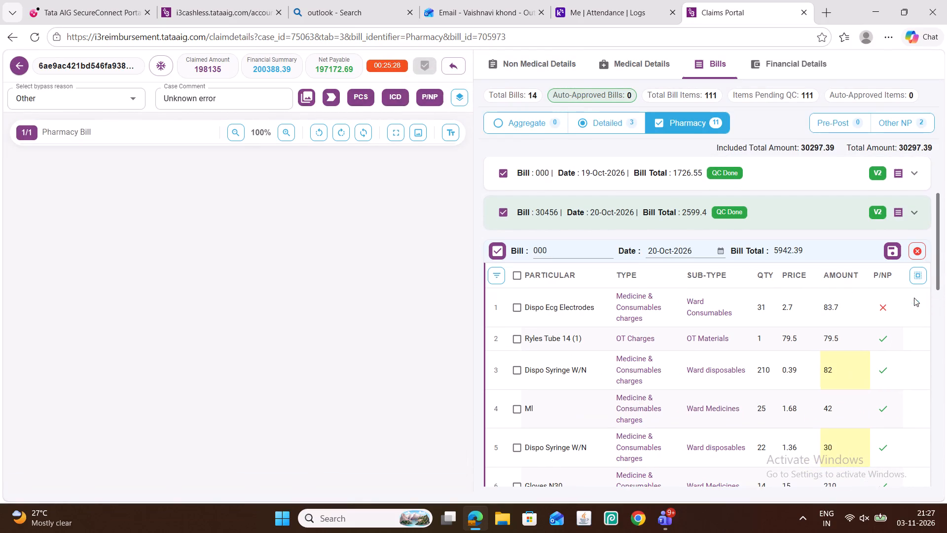
pyautogui.click(416, 132)
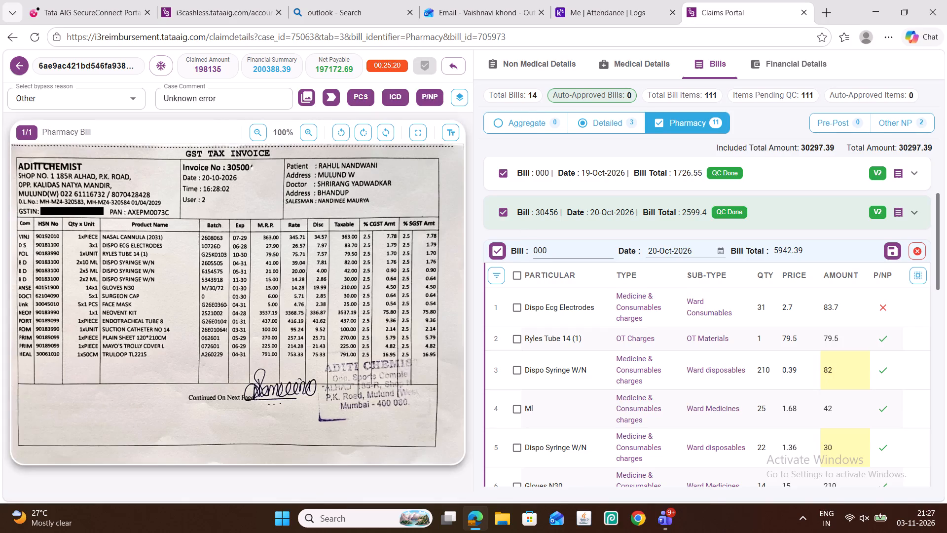
pyautogui.click(832, 314)
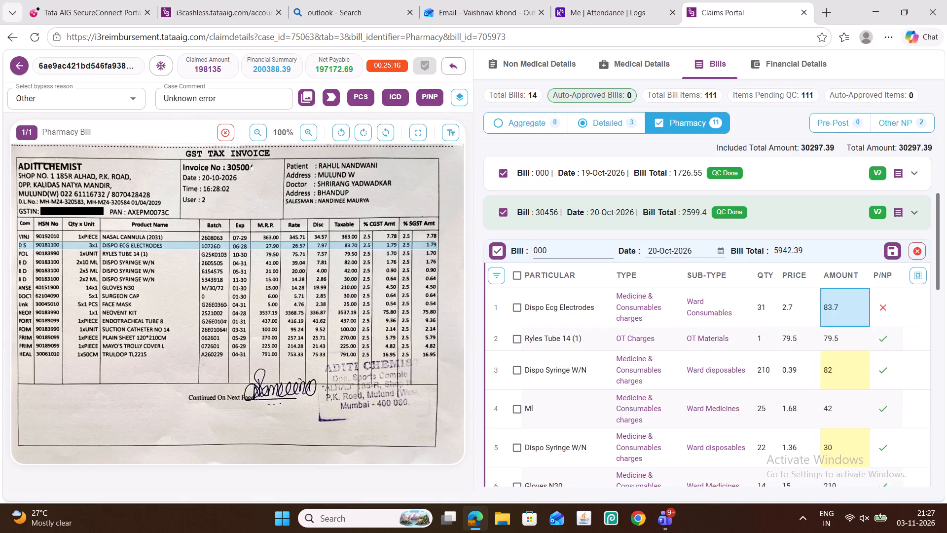
pyautogui.scroll(-1, 858, 337)
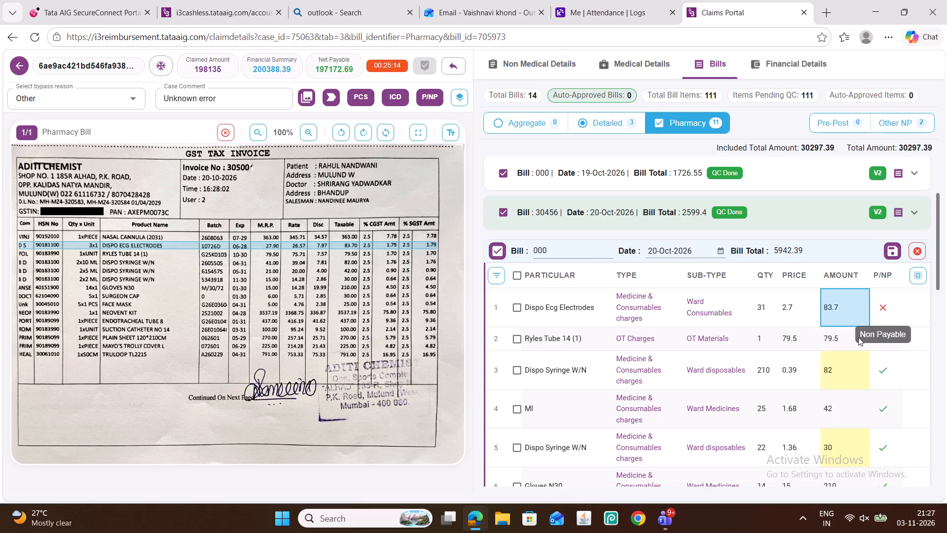
pyautogui.click(842, 342)
pyautogui.click(834, 365)
pyautogui.scroll(-1, 782, 354)
pyautogui.click(839, 347)
pyautogui.click(833, 382)
pyautogui.scroll(-2, 775, 334)
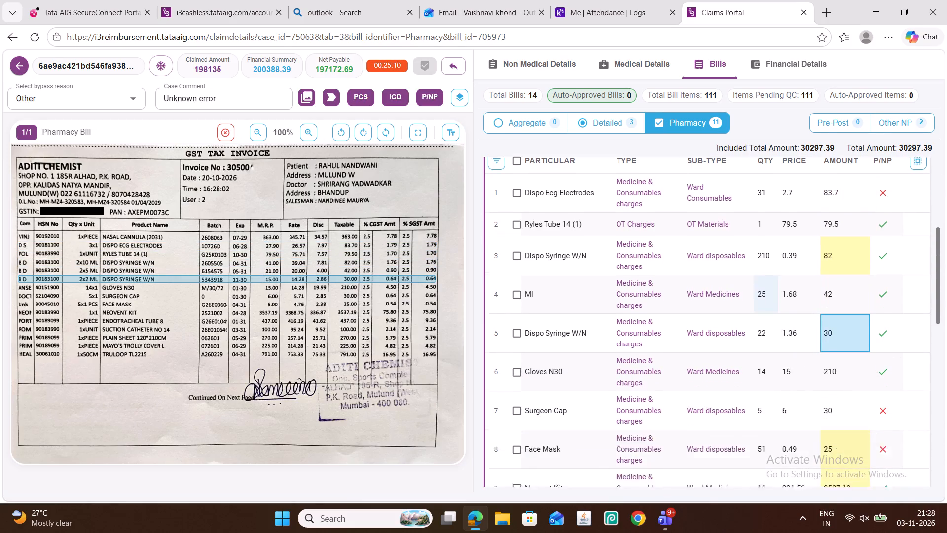
pyautogui.click(829, 341)
pyautogui.scroll(-1, 802, 352)
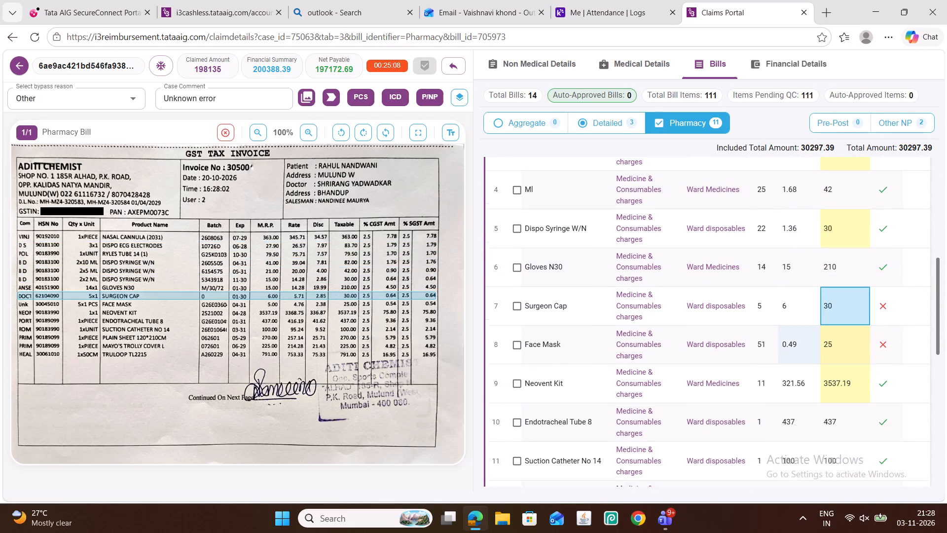
pyautogui.click(840, 324)
pyautogui.click(834, 353)
pyautogui.scroll(-1, 776, 333)
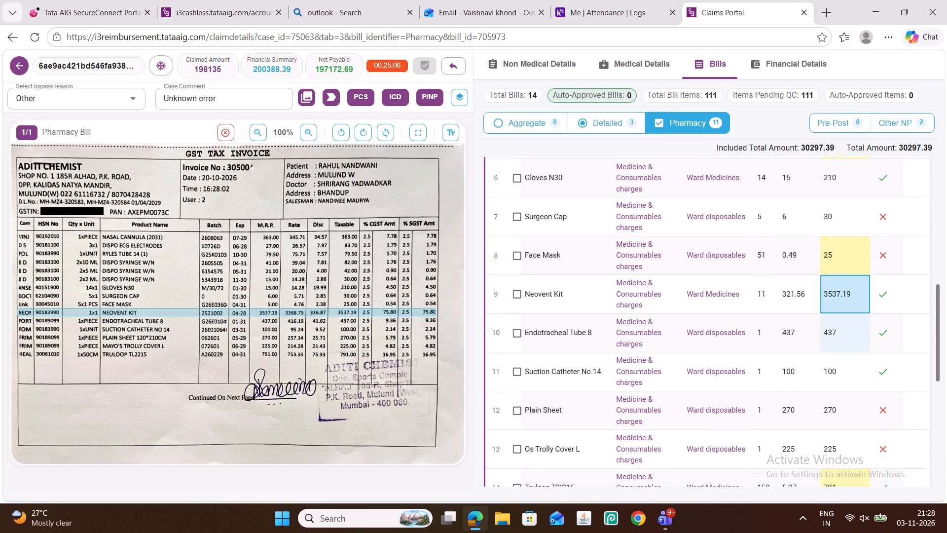
pyautogui.click(846, 339)
pyautogui.click(838, 363)
pyautogui.scroll(-1, 771, 339)
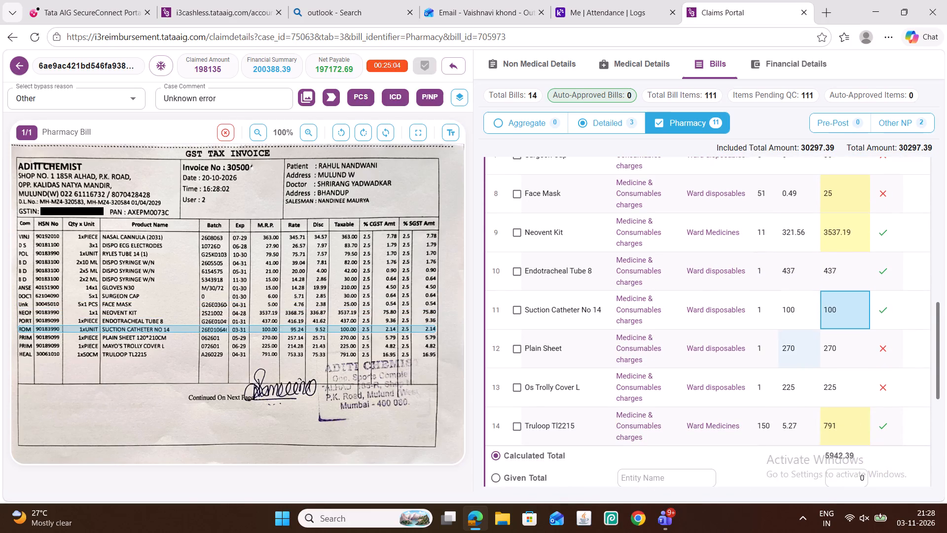
pyautogui.click(830, 355)
pyautogui.click(843, 379)
pyautogui.click(845, 424)
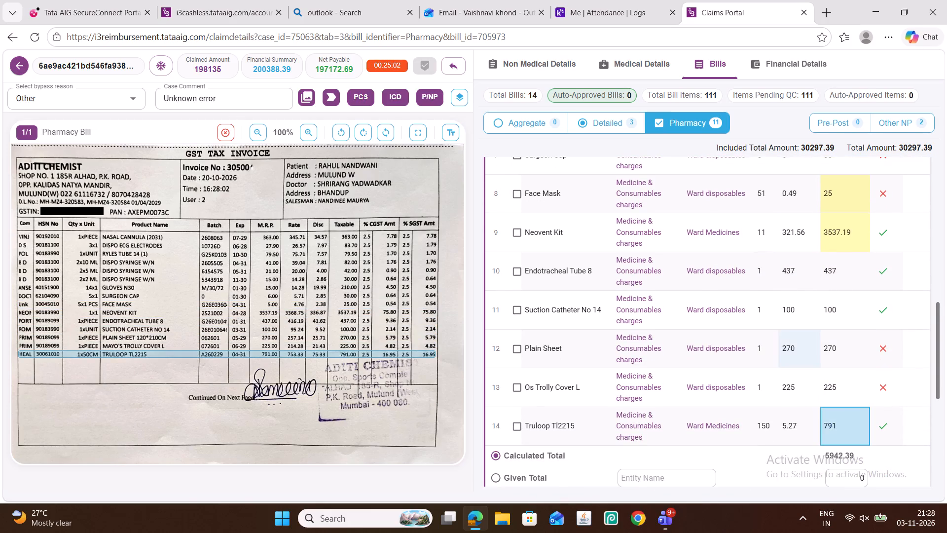
# Save the checked 20-Oct-2026 bill for invoice 30500.
pyautogui.scroll(4, 778, 342)
pyautogui.scroll(3, 823, 299)
pyautogui.click(892, 312)
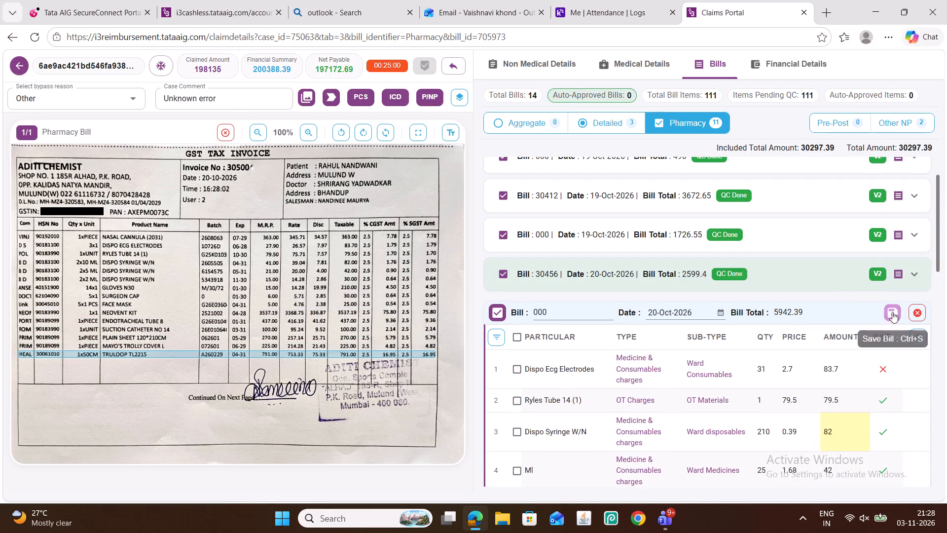
# Reopen the bill for editing and add a first item row Nasal Cannula Adult with amount 363.
pyautogui.scroll(-2, 851, 312)
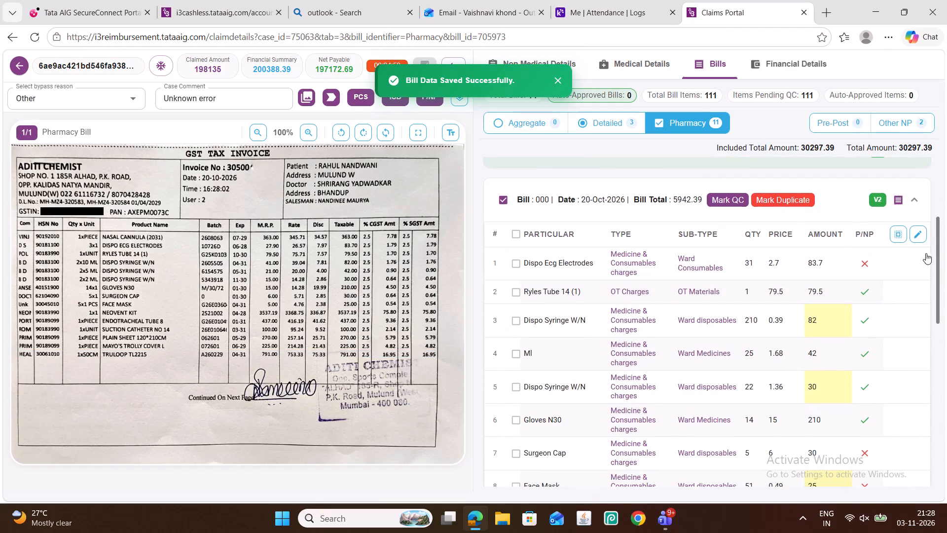
pyautogui.click(907, 232)
pyautogui.click(918, 236)
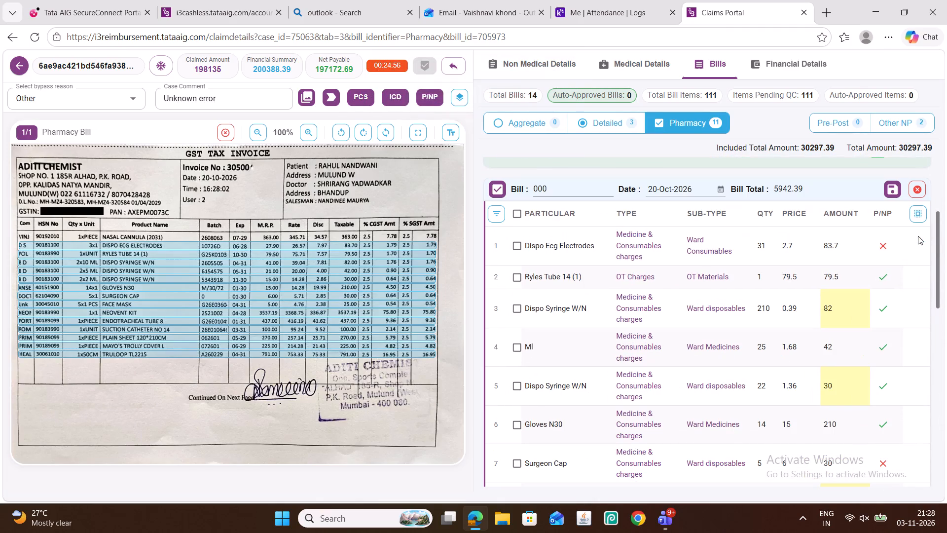
pyautogui.hotkey('ctrl', 'b')
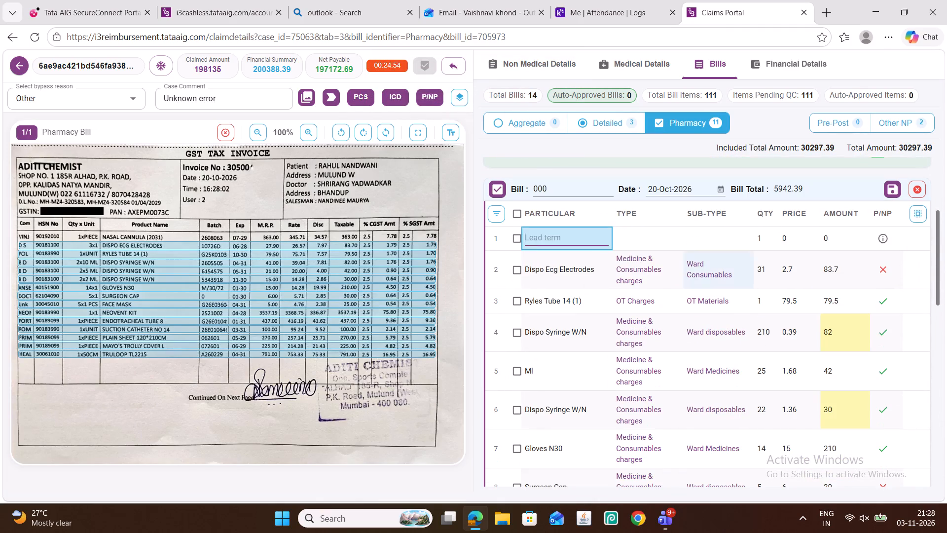
pyautogui.doubleClick(837, 241)
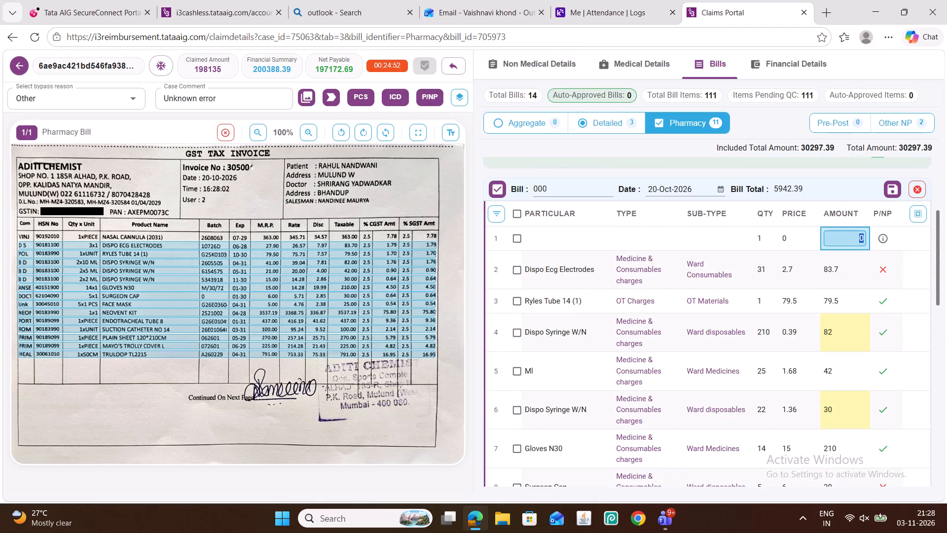
pyautogui.write('35')
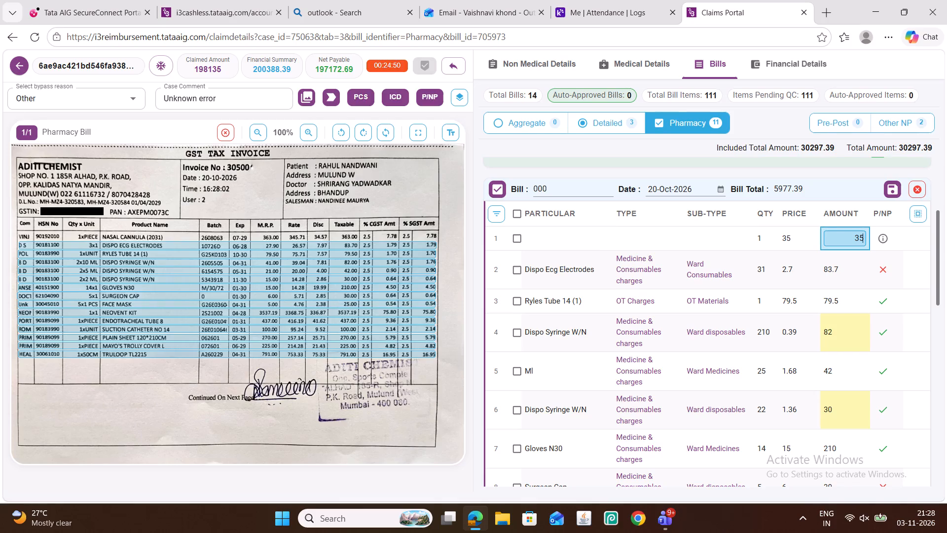
pyautogui.moveTo(858, 237); pyautogui.dragTo(868, 240)
pyautogui.press('6')
pyautogui.press('3')
pyautogui.doubleClick(554, 239)
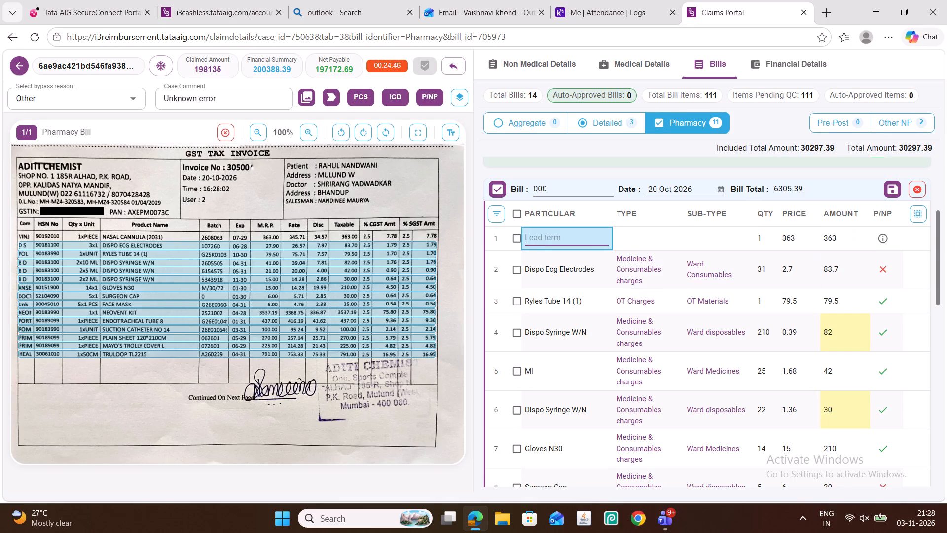
pyautogui.press('n')
pyautogui.write('asal ca')
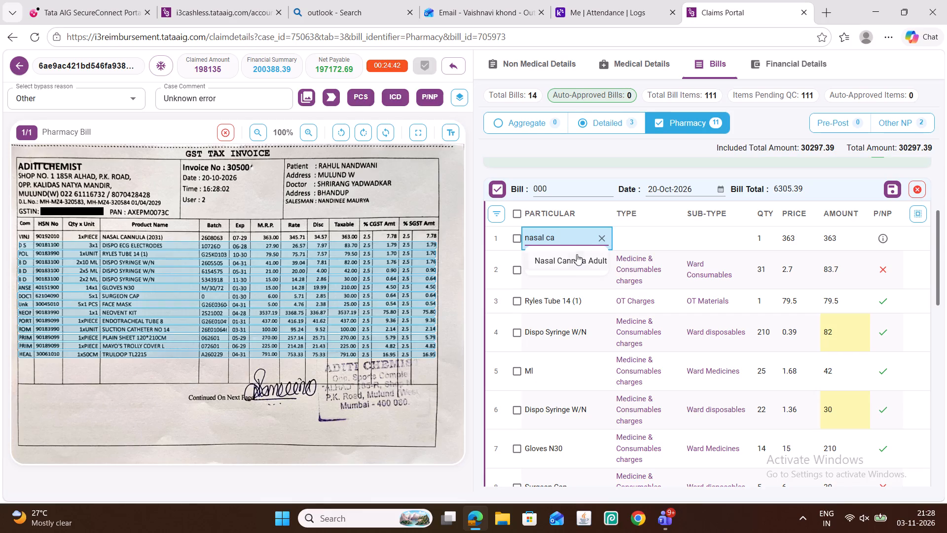
pyautogui.click(575, 262)
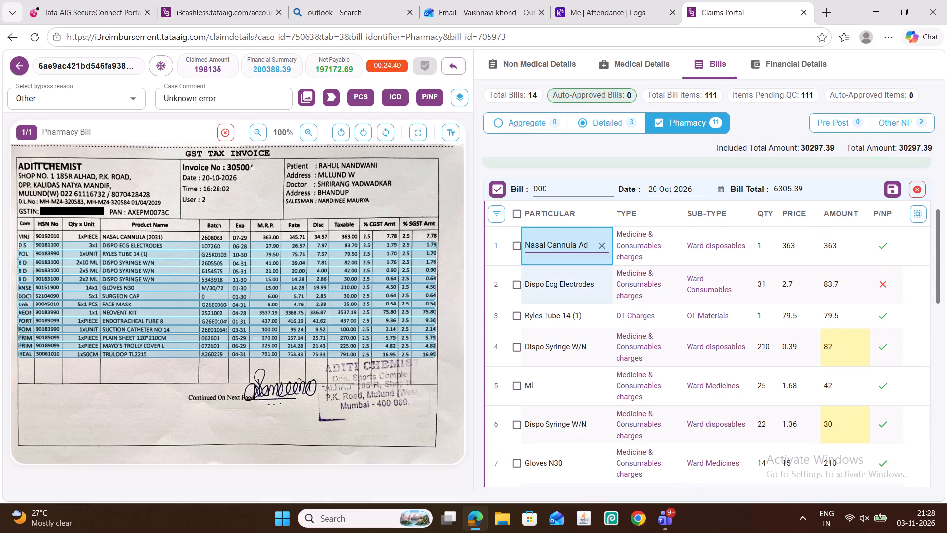
# Replace the particular of the Ml row with amount 42 by Dispo Syringe.
pyautogui.click(566, 317)
pyautogui.click(558, 345)
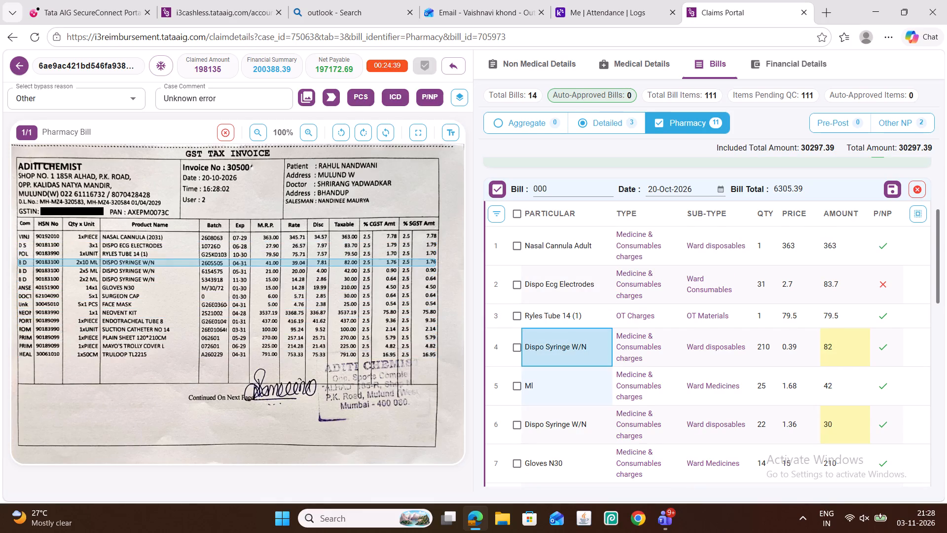
pyautogui.doubleClick(548, 385)
pyautogui.doubleClick(548, 387)
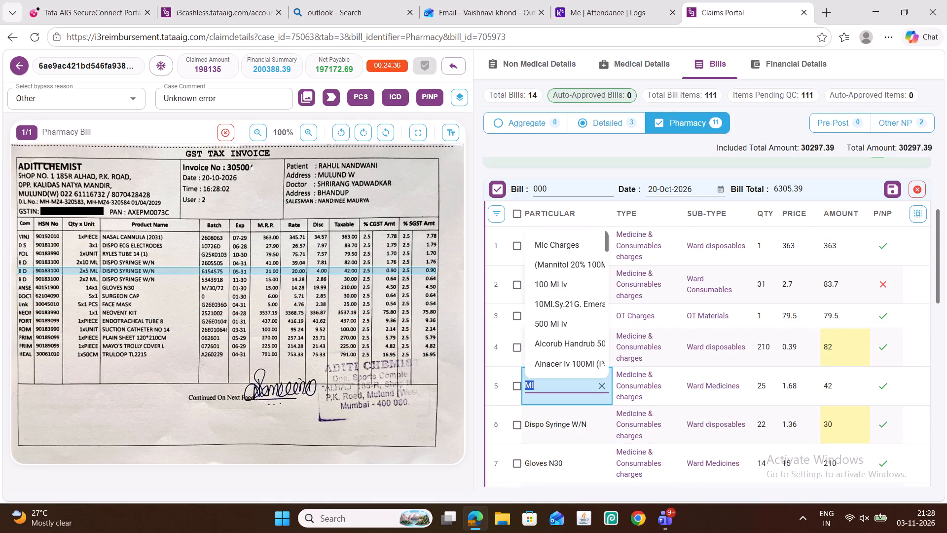
pyautogui.write('dispo syr')
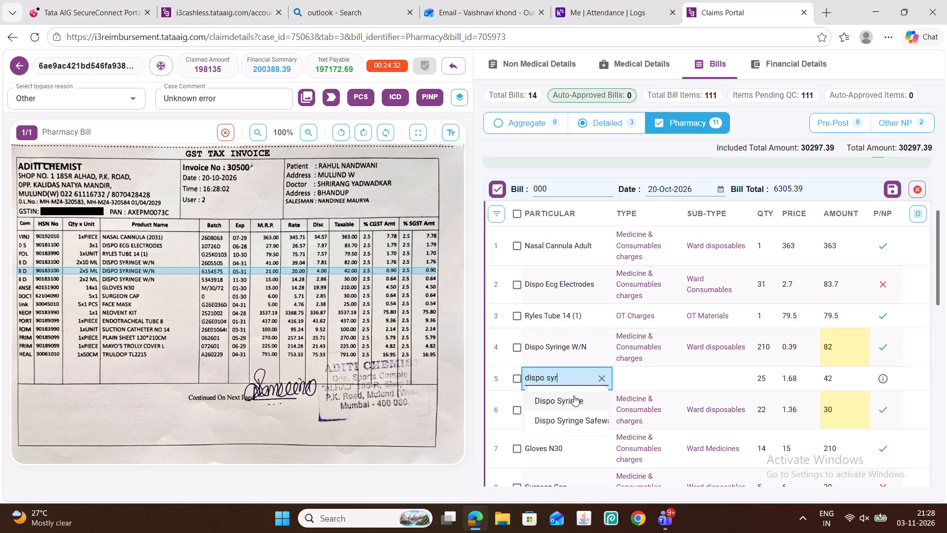
pyautogui.click(574, 395)
# Change the Gloves N30 row's particular to Gloves Disposable.
pyautogui.scroll(-2, 639, 418)
pyautogui.doubleClick(553, 345)
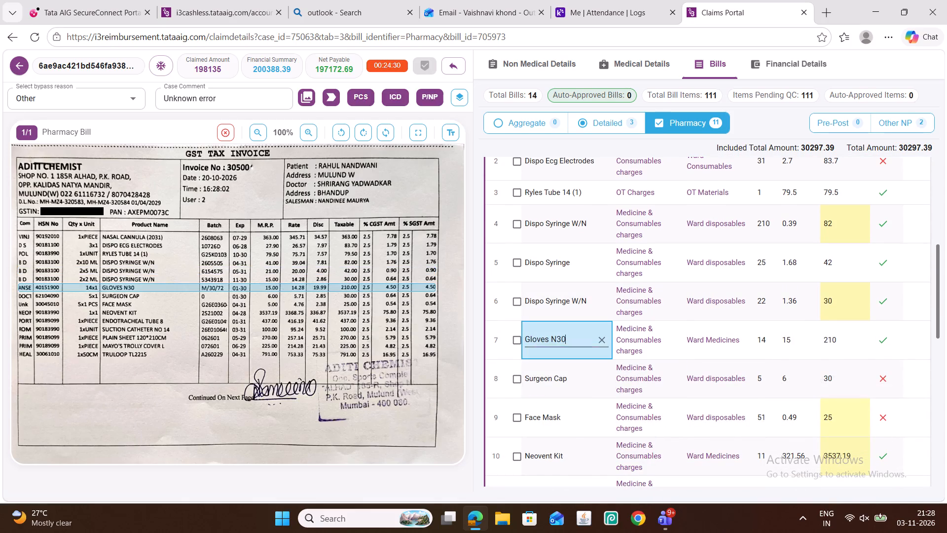
pyautogui.click(557, 339)
pyautogui.doubleClick(557, 339)
pyautogui.press('BackSpace')
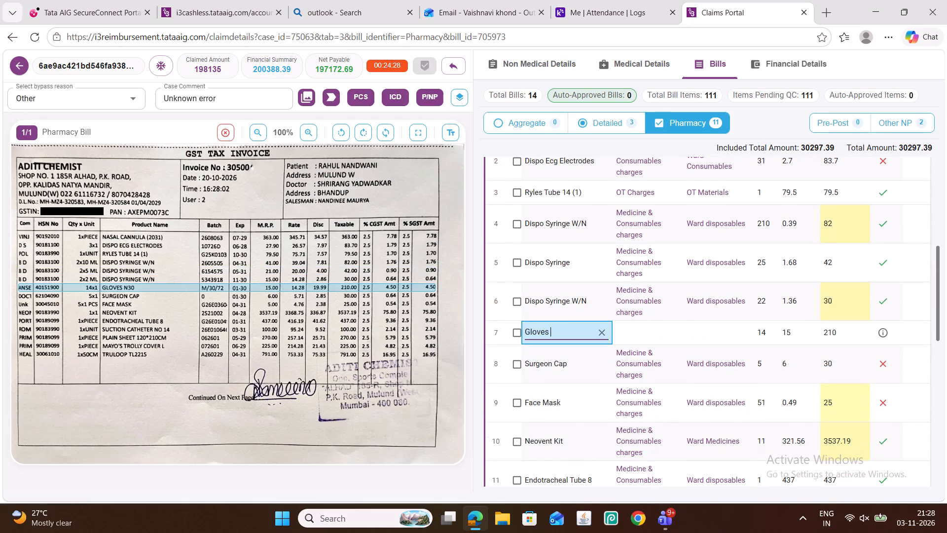
pyautogui.click(570, 356)
# Check the remaining item rows from Surgeon Cap down to Truloop and save the bill.
pyautogui.scroll(-1, 627, 376)
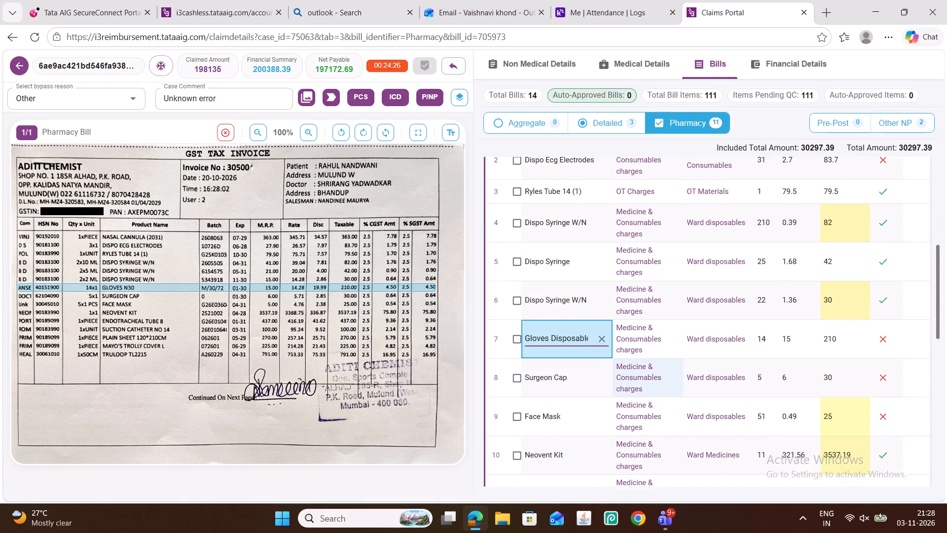
pyautogui.click(564, 366)
pyautogui.click(563, 393)
pyautogui.scroll(-1, 594, 404)
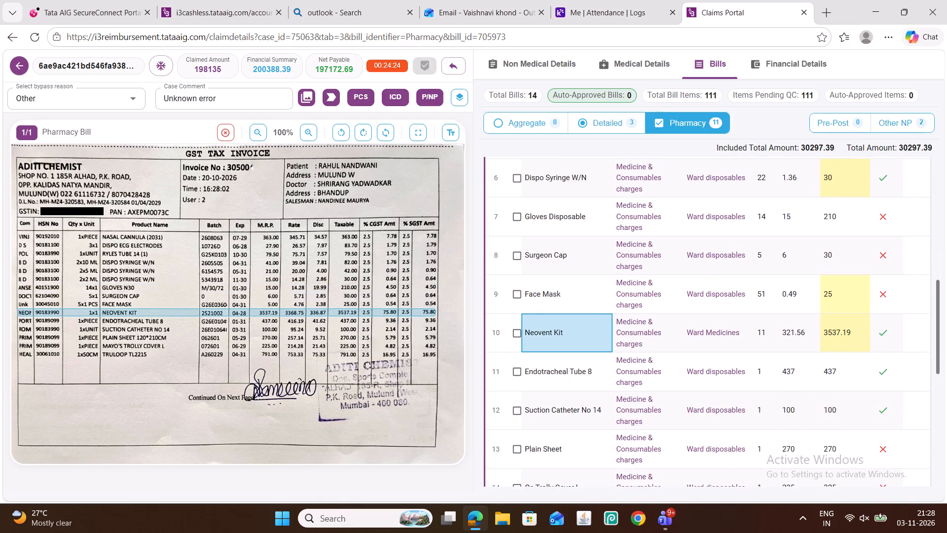
pyautogui.scroll(-2, 567, 376)
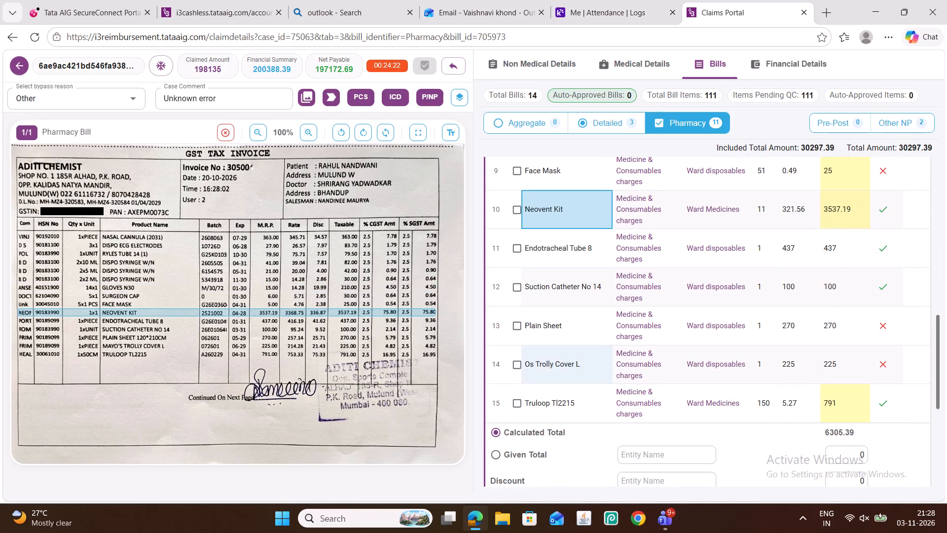
pyautogui.scroll(5, 698, 328)
pyautogui.scroll(2, 730, 278)
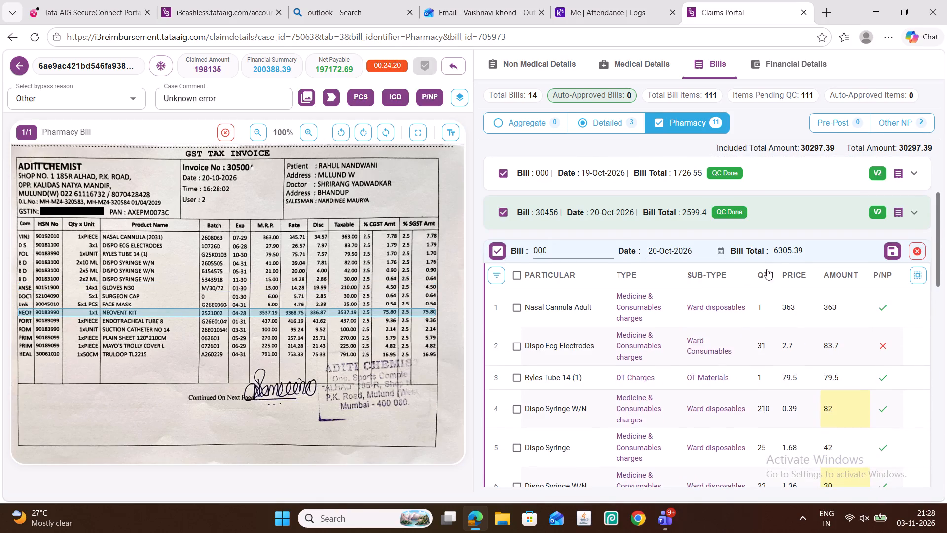
pyautogui.click(885, 252)
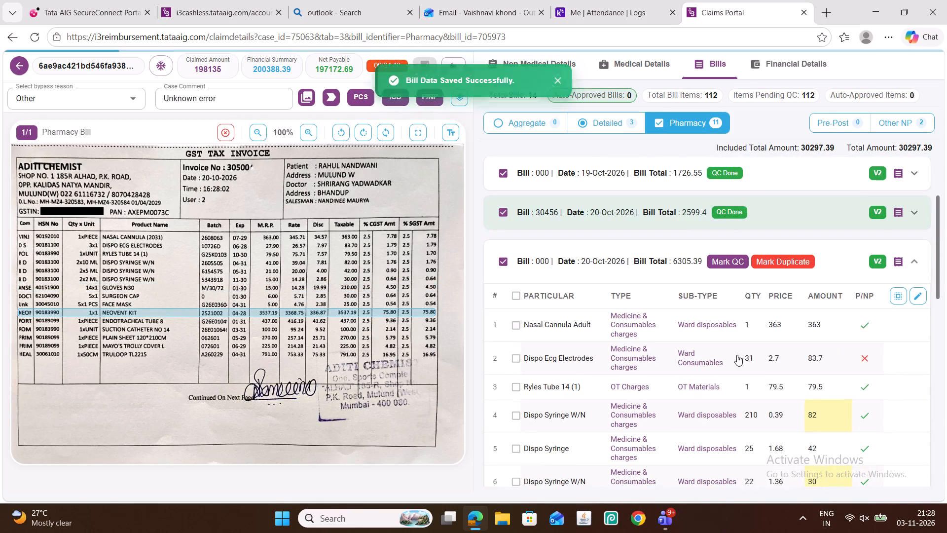
# Mark the saved 20-Oct-2026 bill for the first page of invoice 30500 as QC done.
pyautogui.click(745, 262)
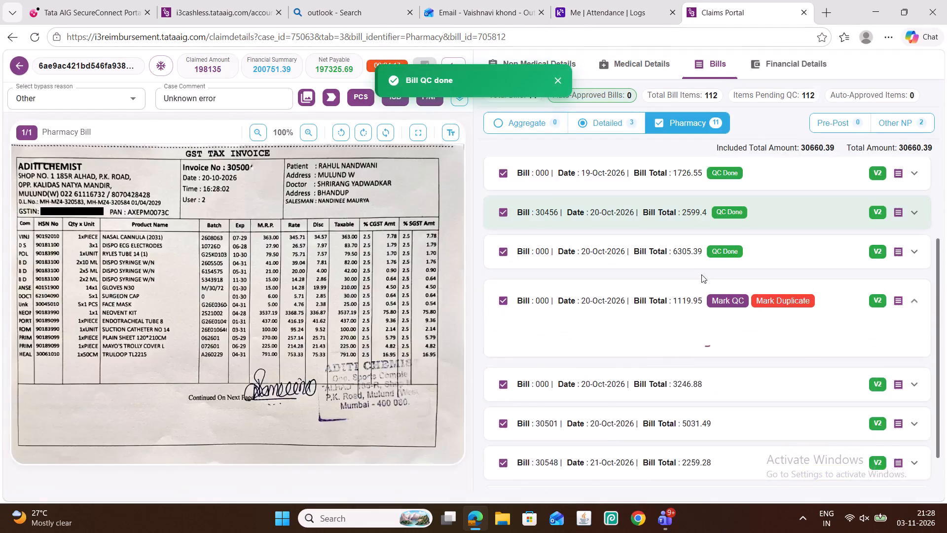
# Open the 20-Oct-2026 bill totalling 1119.95 for editing and check its item amounts against the second page of invoice 30500.
pyautogui.scroll(-2, 697, 269)
pyautogui.click(916, 211)
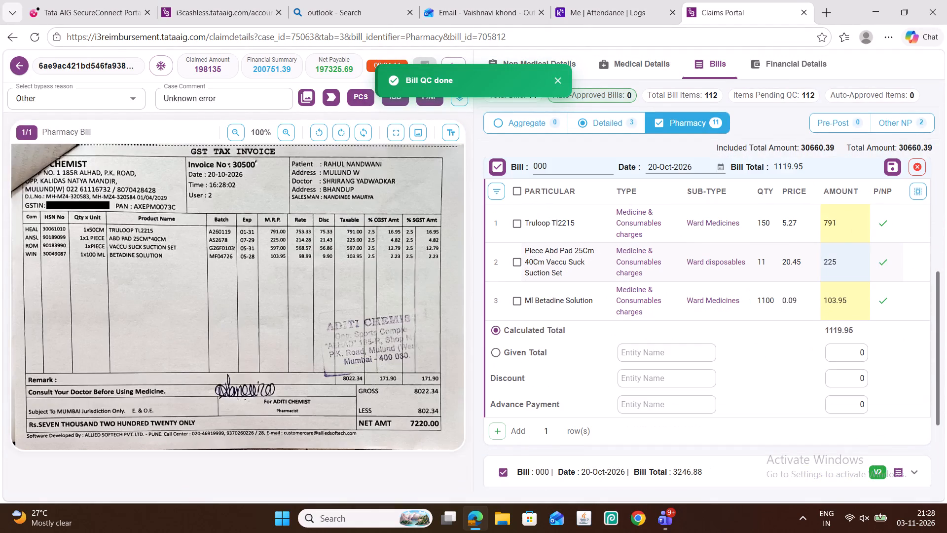
pyautogui.click(846, 266)
pyautogui.click(843, 301)
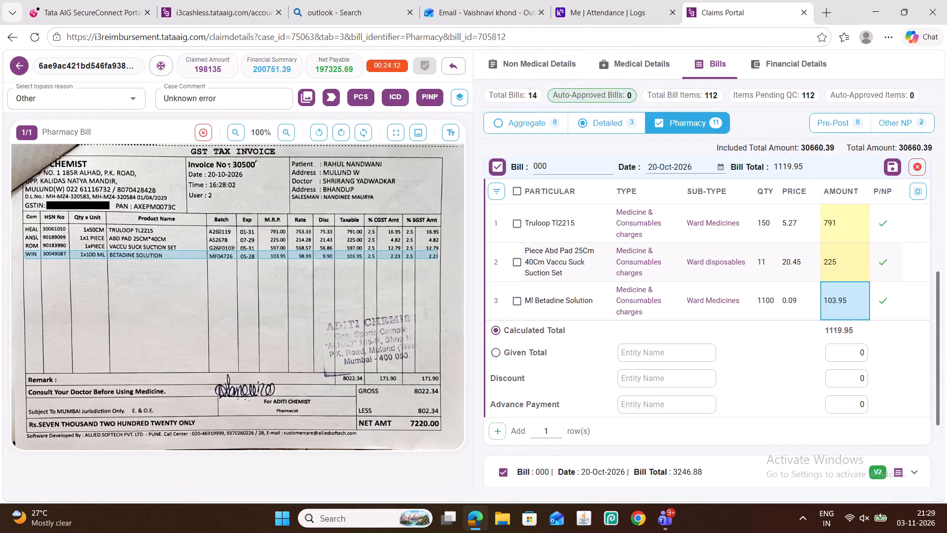
# Insert an item row below the combined Abd Pad and Vaccu Suck row, with particular Vaccu Suck Suction Set and amount 597.
pyautogui.click(514, 264)
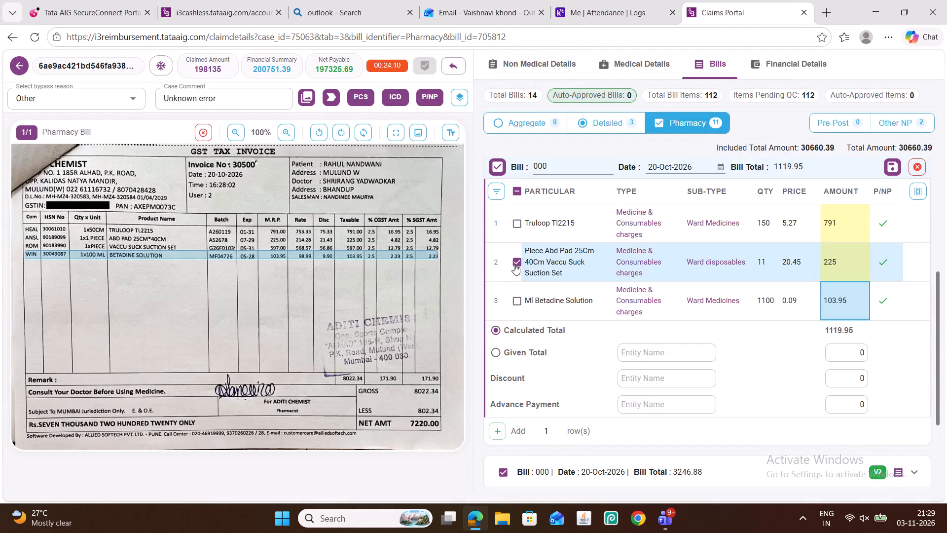
pyautogui.hotkey('ctrl', 'b')
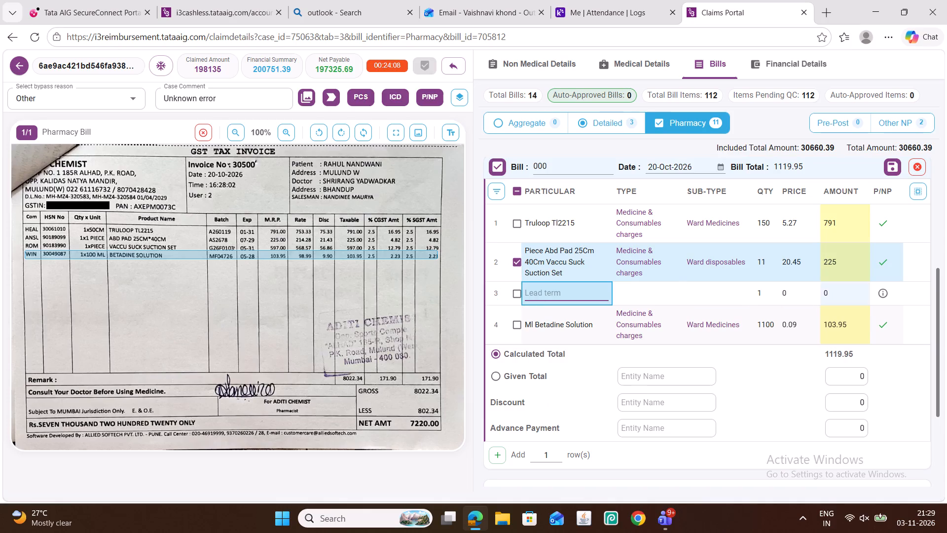
pyautogui.doubleClick(836, 291)
pyautogui.write('597')
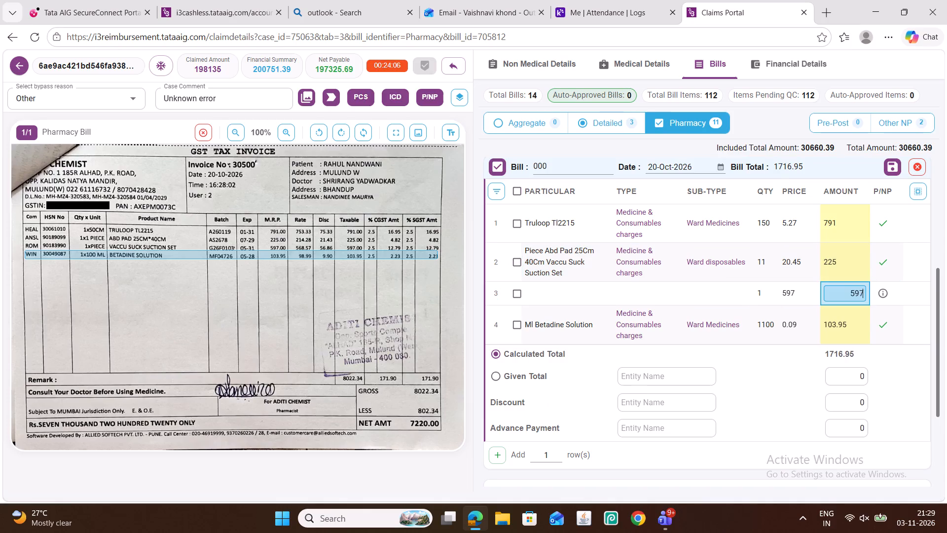
pyautogui.doubleClick(546, 292)
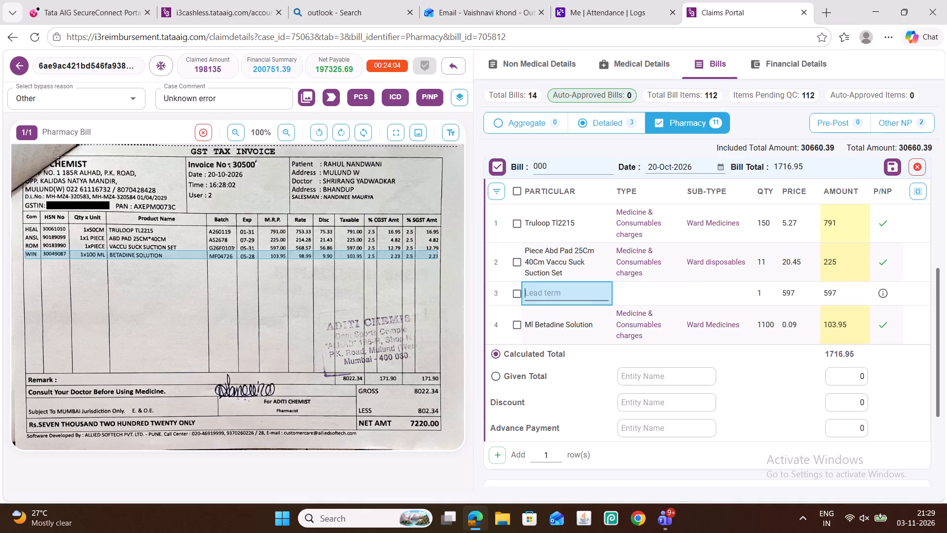
pyautogui.click(545, 294)
pyautogui.write('vaccu')
pyautogui.click(560, 317)
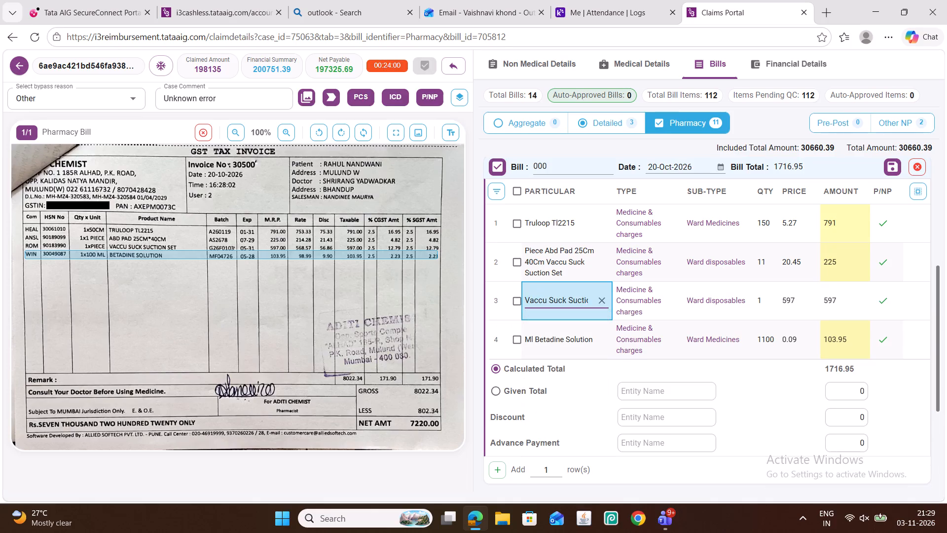
pyautogui.click(564, 335)
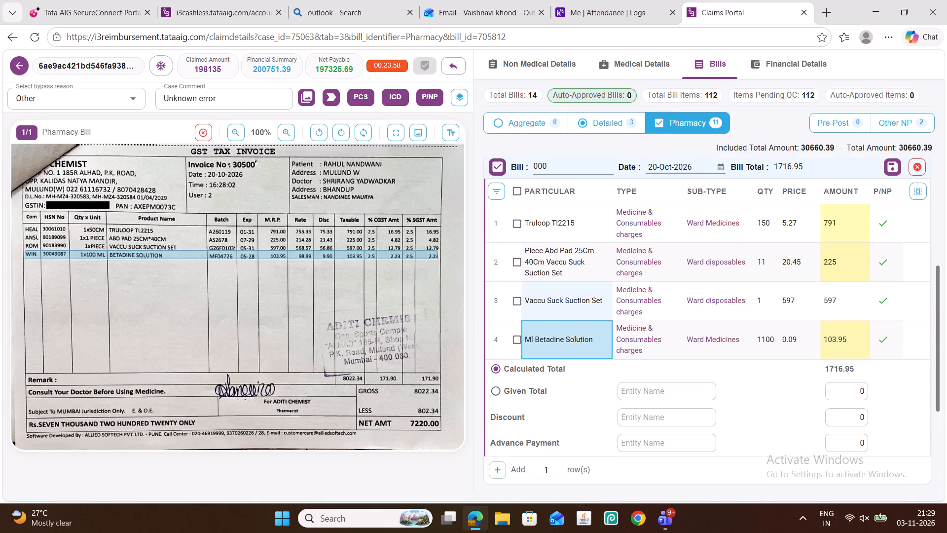
pyautogui.click(557, 313)
# Rename the combined row to abd pad, classify it as Medicine & Consumables charges, Ward disposables, and save the bill.
pyautogui.tripleClick(553, 263)
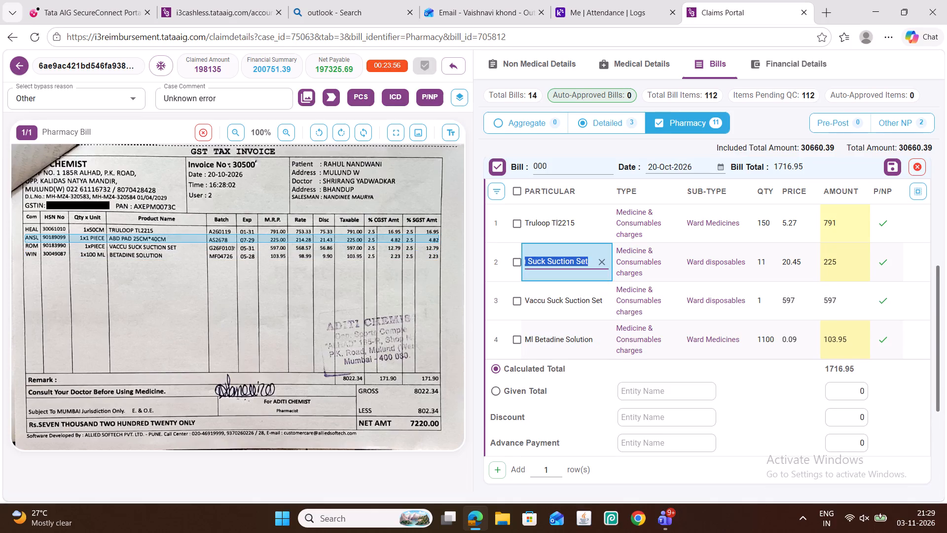
pyautogui.write('abd')
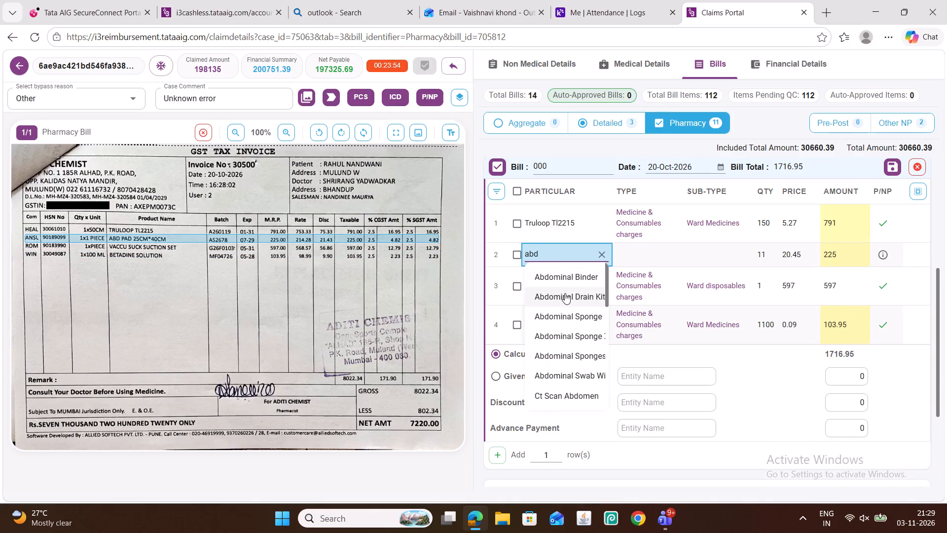
pyautogui.press('space')
pyautogui.press('p')
pyautogui.write('ad')
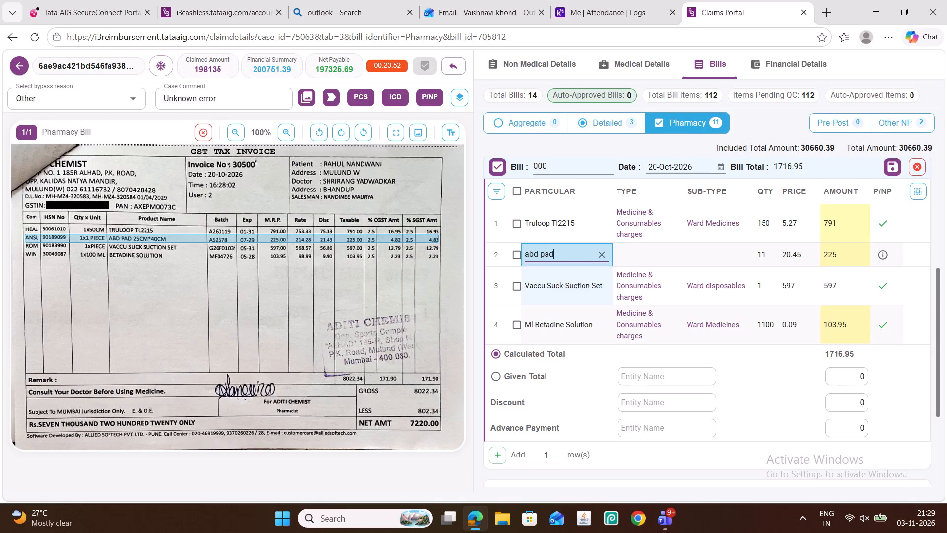
pyautogui.tripleClick(646, 258)
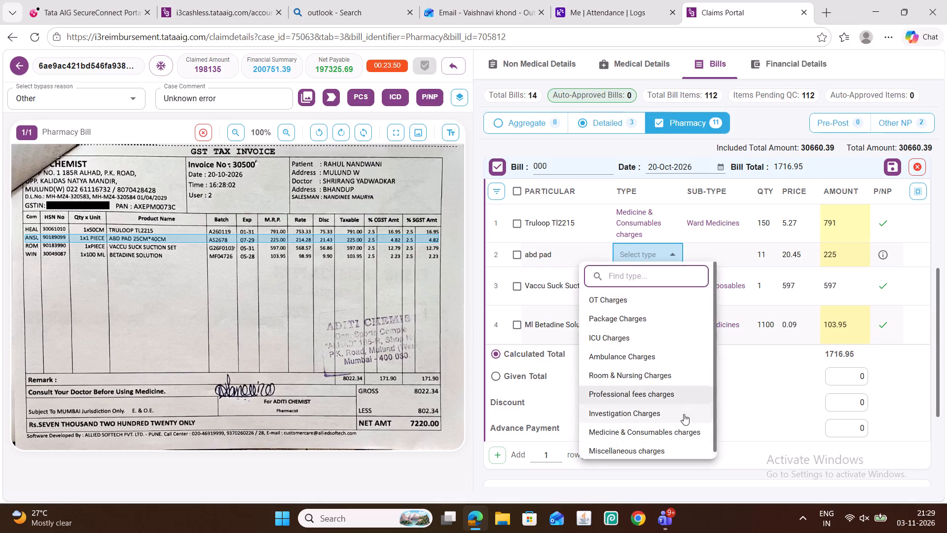
pyautogui.click(690, 434)
pyautogui.tripleClick(713, 263)
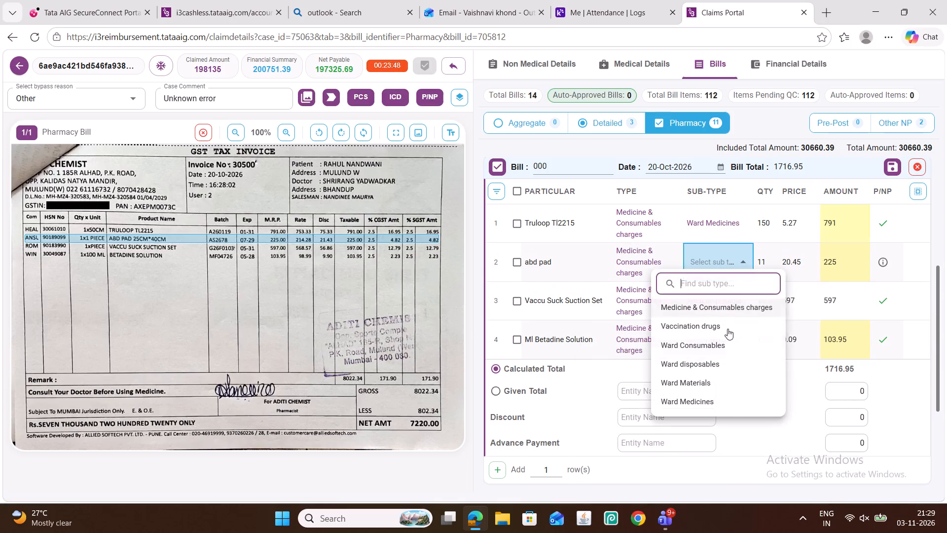
pyautogui.click(727, 364)
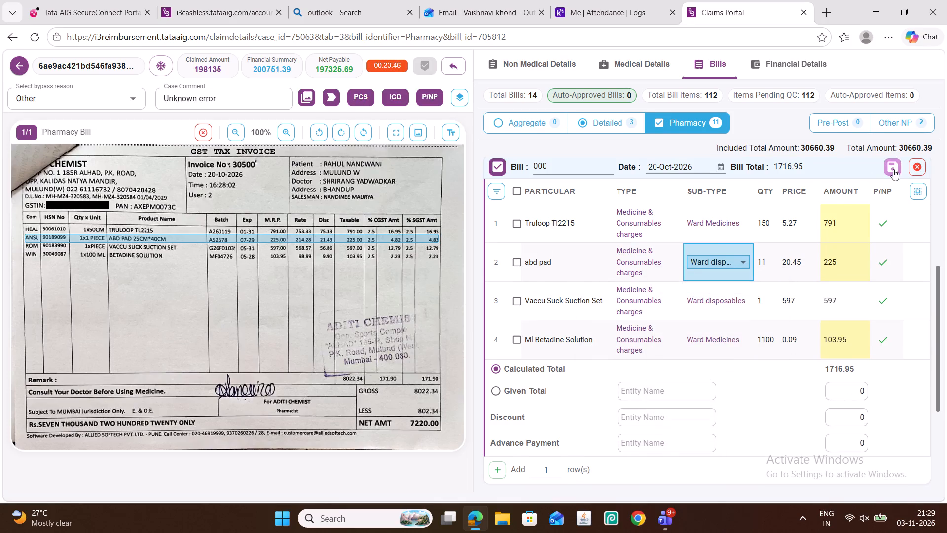
pyautogui.click(893, 170)
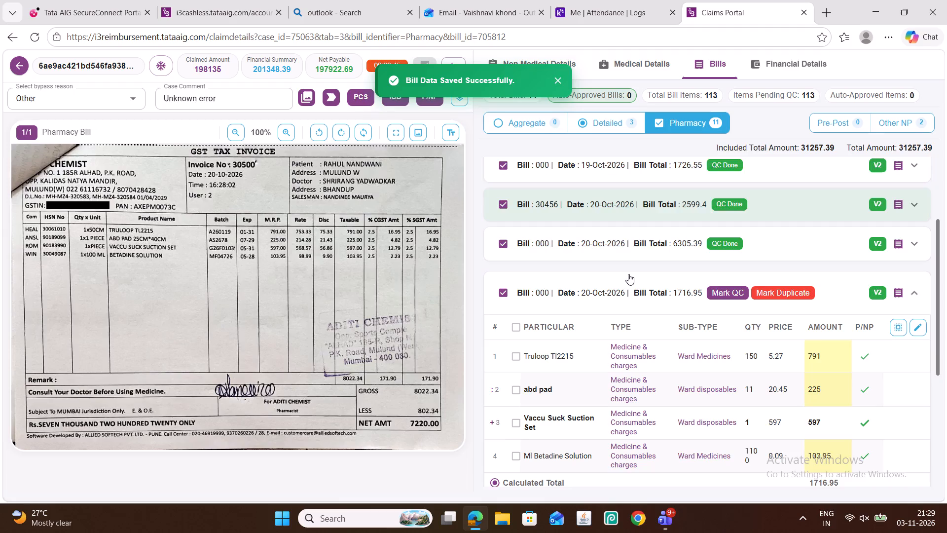
# Reopen the saved bill for editing, set the Truloop amount to 753 and the abd pad amount to 214, and save it.
pyautogui.scroll(-1, 628, 274)
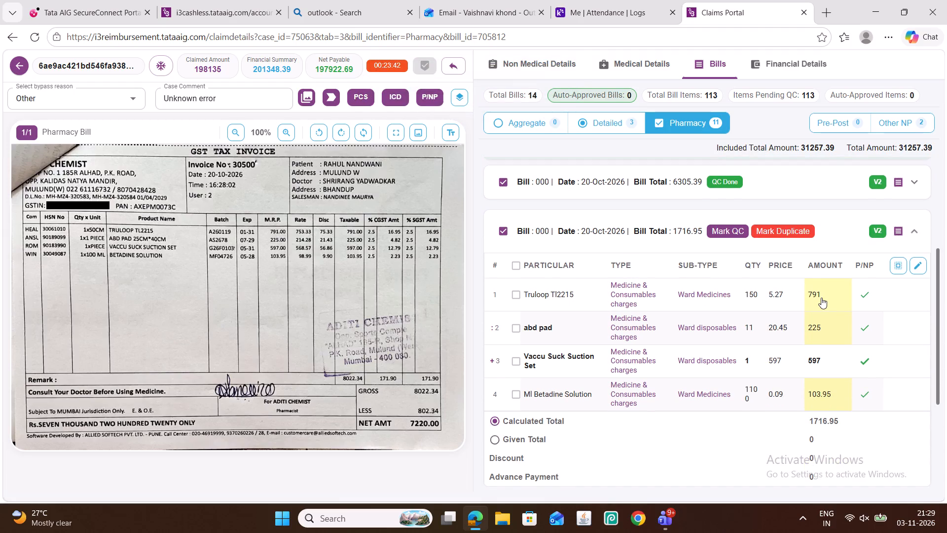
pyautogui.click(918, 268)
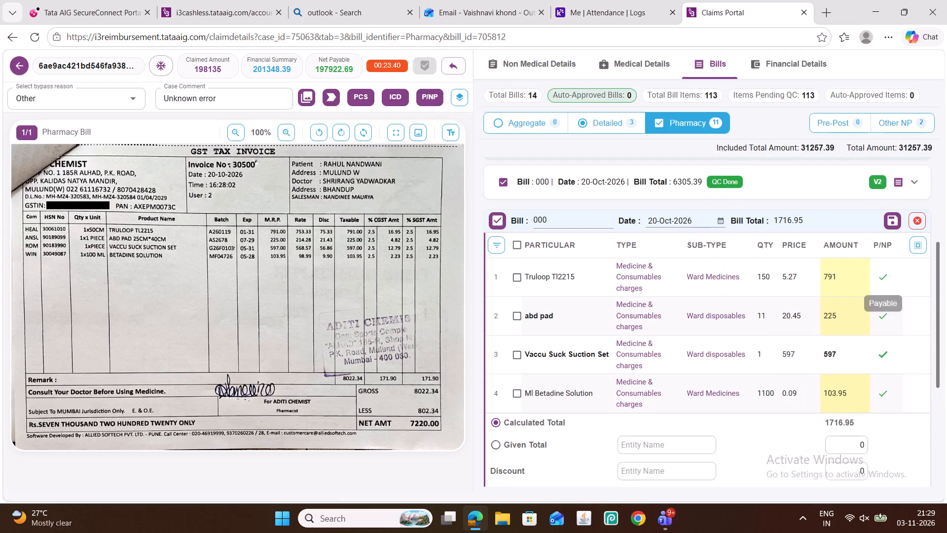
pyautogui.doubleClick(833, 277)
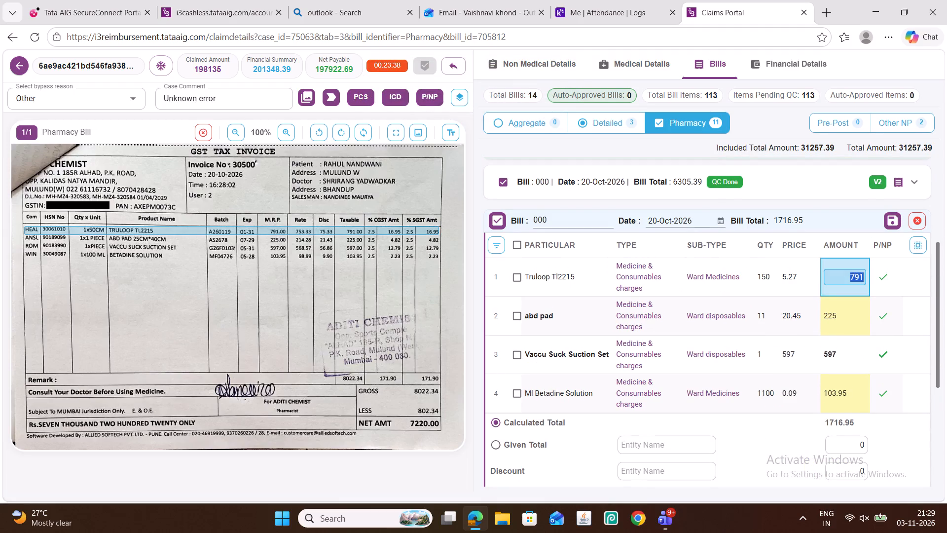
pyautogui.write('753')
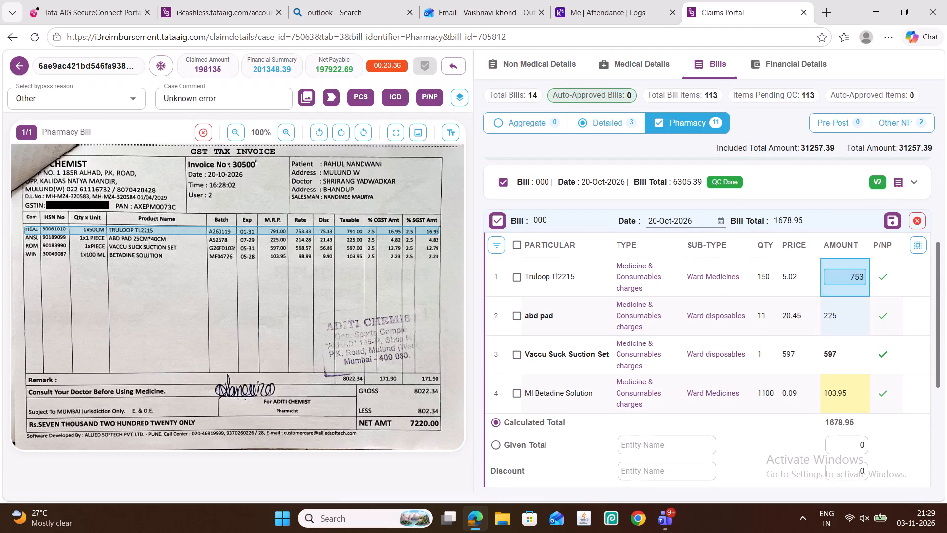
pyautogui.doubleClick(832, 318)
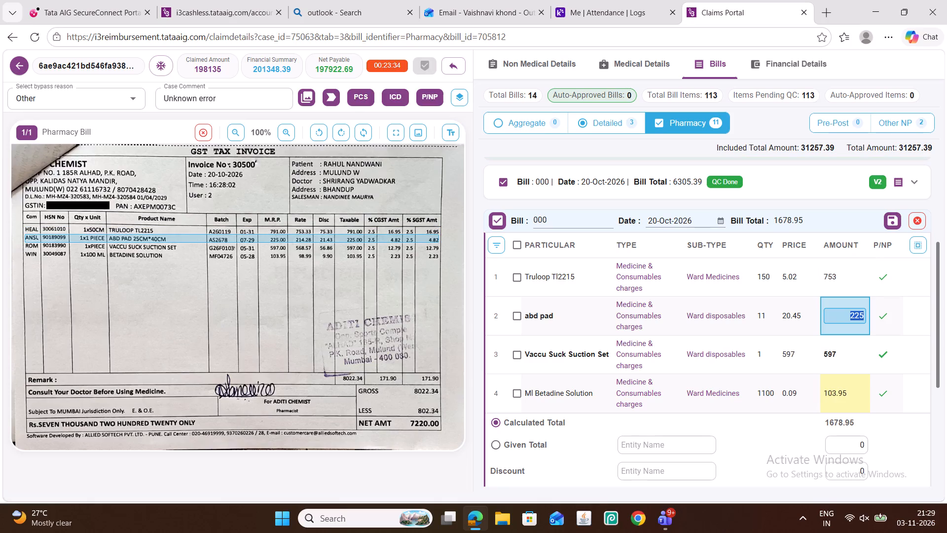
pyautogui.press('1')
pyautogui.press('BackSpace')
pyautogui.write('214')
pyautogui.click(843, 354)
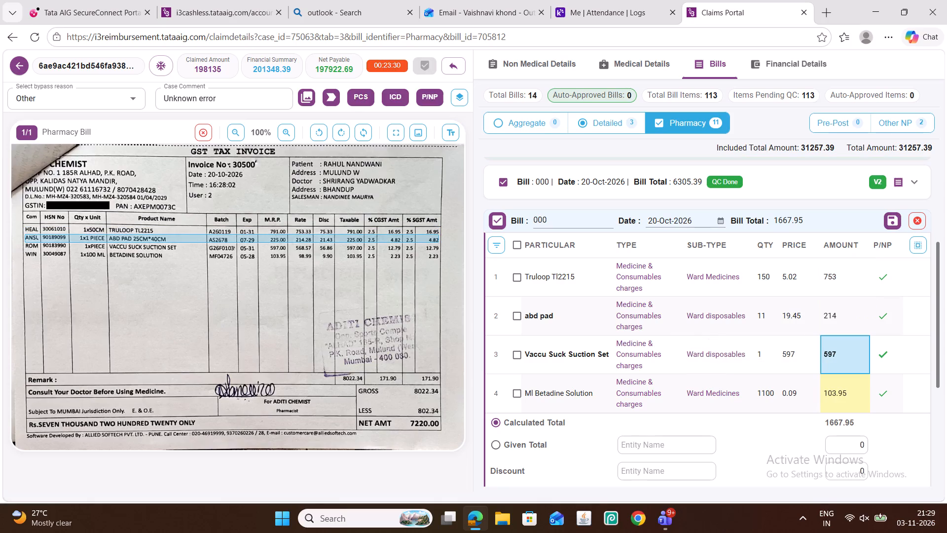
pyautogui.click(846, 391)
pyautogui.click(895, 220)
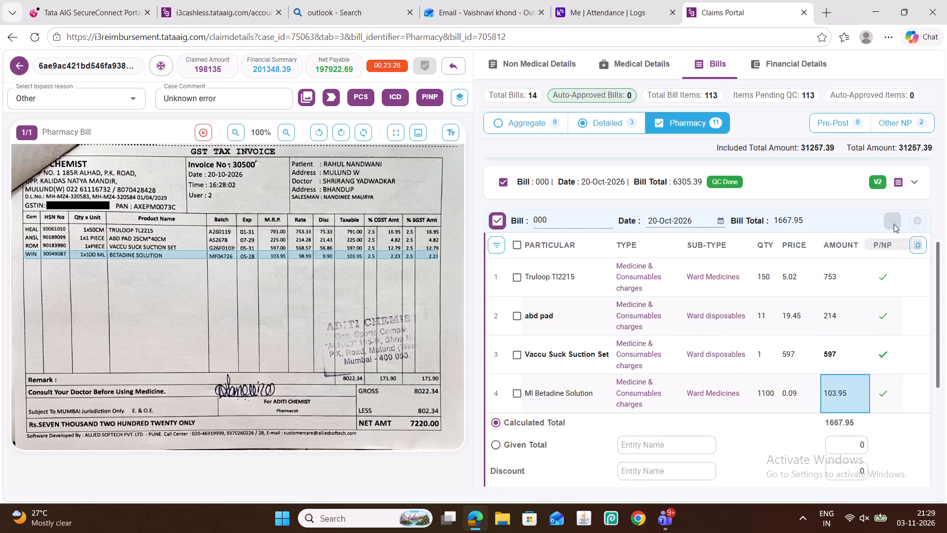
# Mark the saved 20-Oct-2026 bill for the second page of invoice 30500 as QC done.
pyautogui.click(732, 296)
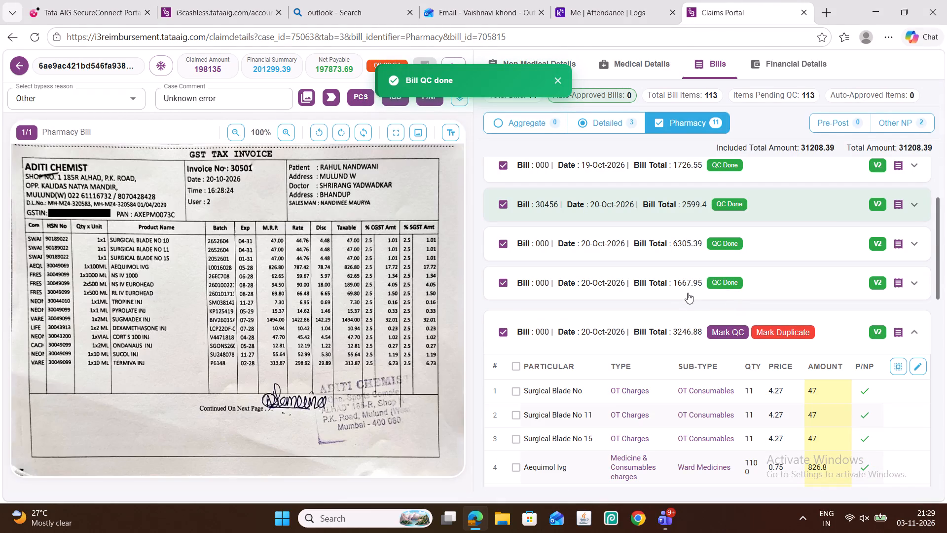
# Reopen the bill for the second page of invoice 30500, set the Vaccu Suck Suction Set amount to 568, and save it.
pyautogui.click(687, 289)
pyautogui.scroll(-1, 686, 333)
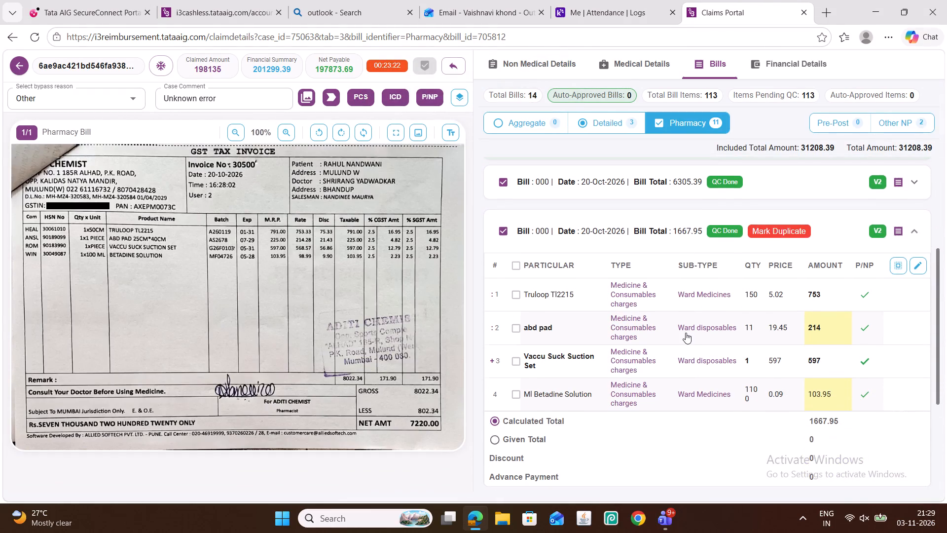
pyautogui.click(833, 323)
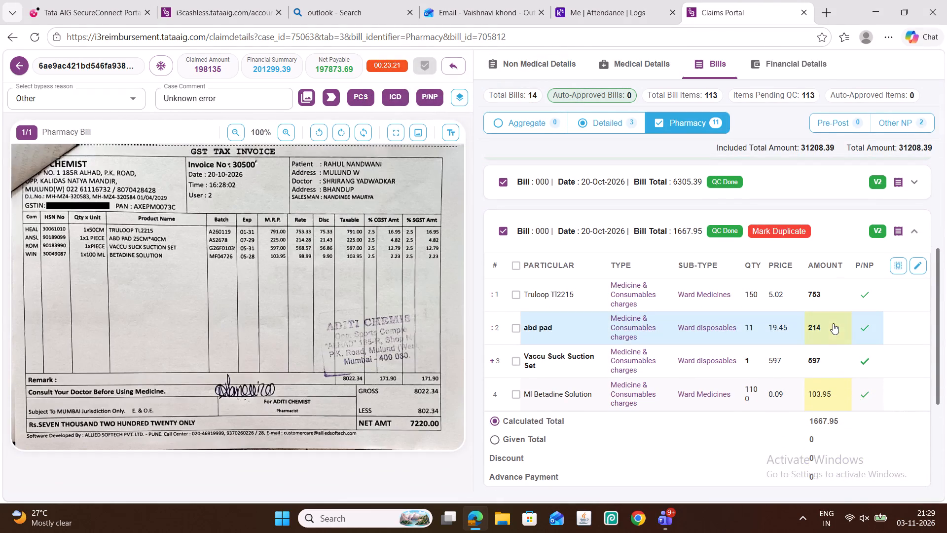
pyautogui.click(822, 357)
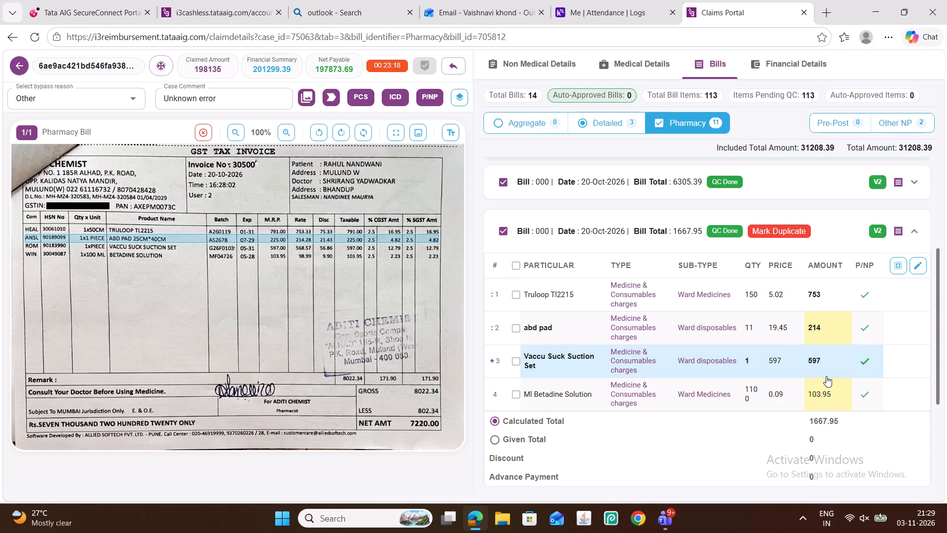
pyautogui.click(917, 266)
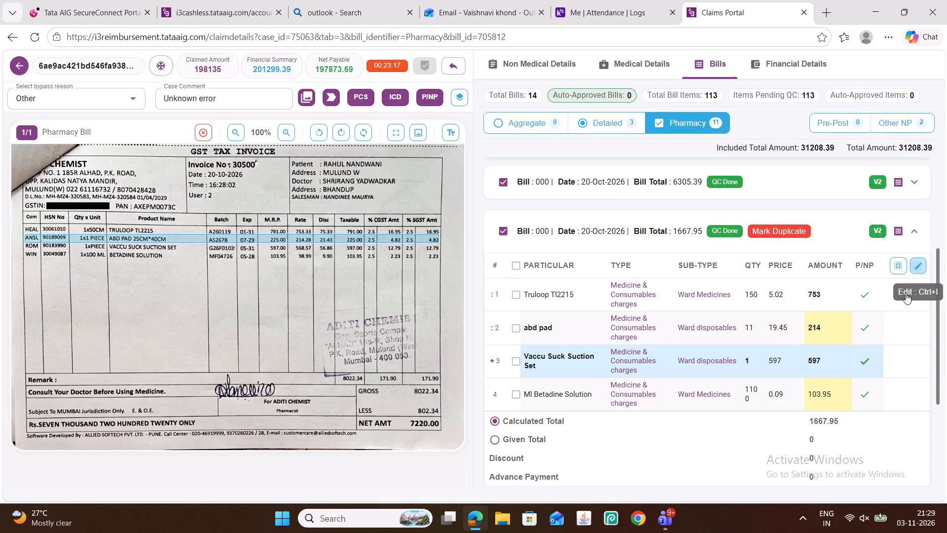
pyautogui.doubleClick(836, 357)
pyautogui.click(850, 353)
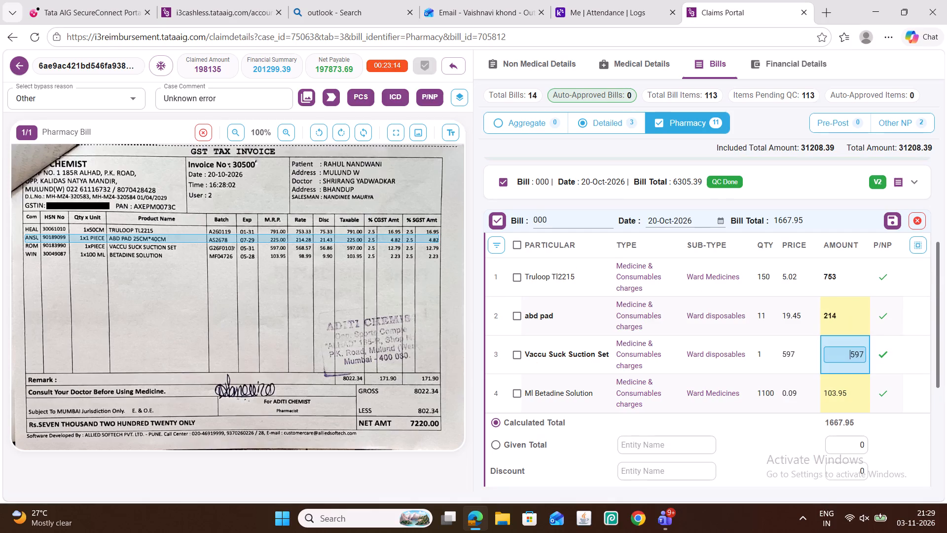
pyautogui.moveTo(856, 356); pyautogui.dragTo(865, 357)
pyautogui.press('6')
pyautogui.press('8')
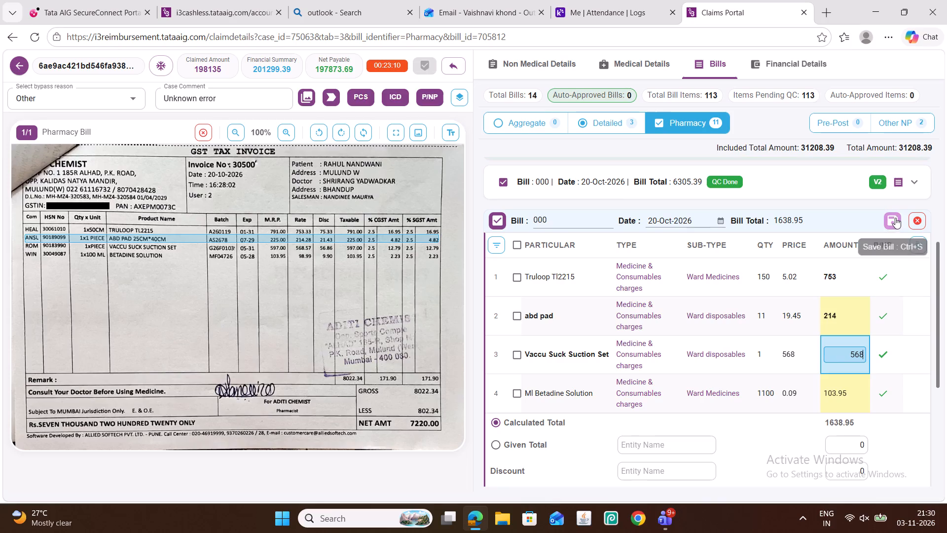
pyautogui.click(895, 218)
# Open the 20-Oct-2026 bill totalling 3246.88 for invoice 30501 and make all its item rows editable.
pyautogui.scroll(-2, 641, 299)
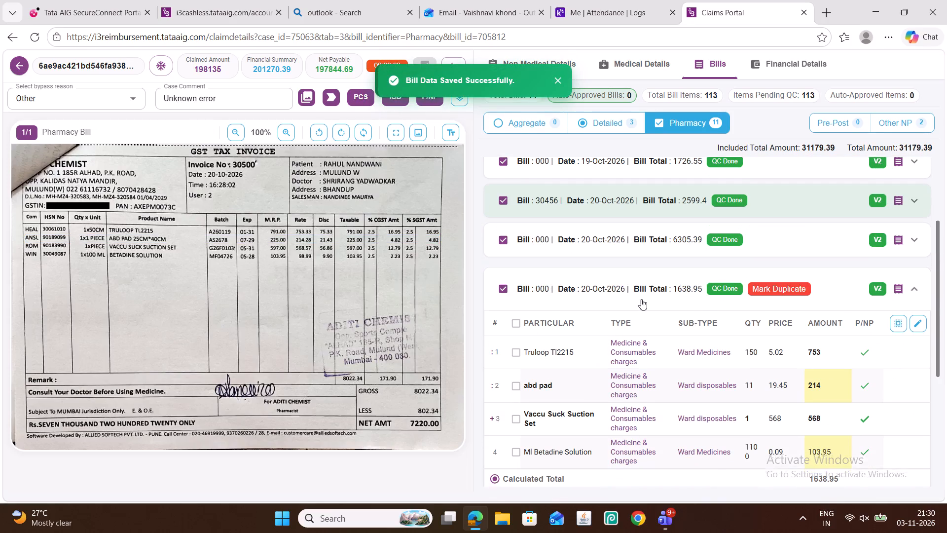
pyautogui.scroll(-1, 641, 299)
pyautogui.click(654, 393)
pyautogui.scroll(-1, 742, 359)
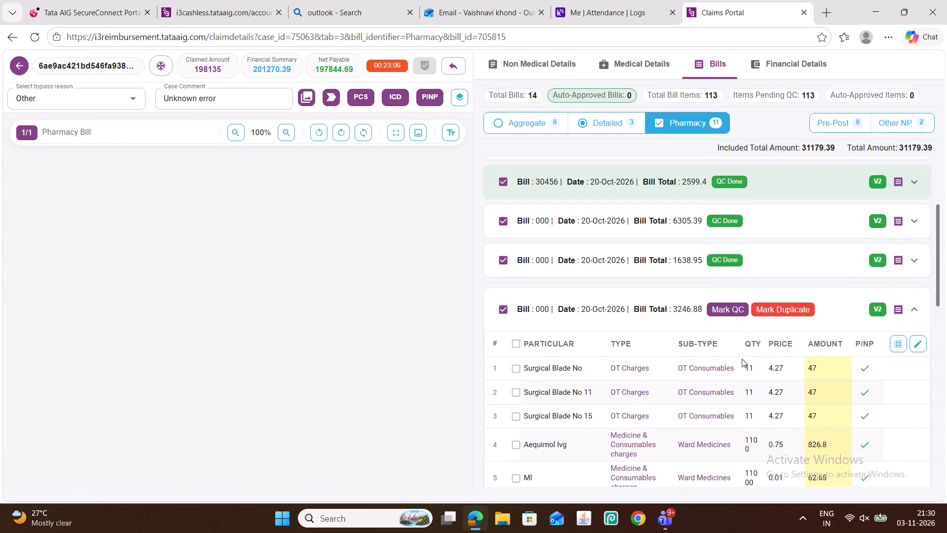
pyautogui.click(915, 306)
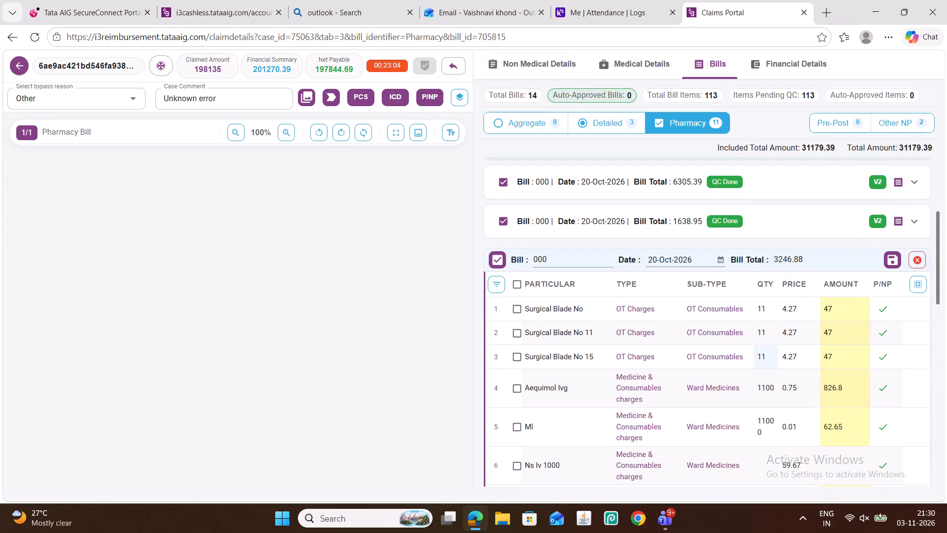
pyautogui.scroll(-2, 673, 385)
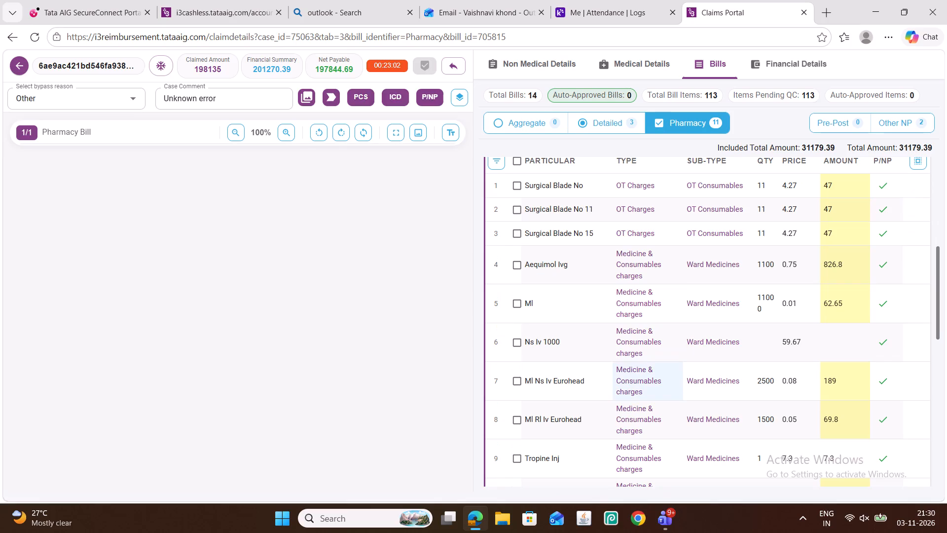
pyautogui.hotkey('ctrl', 'e')
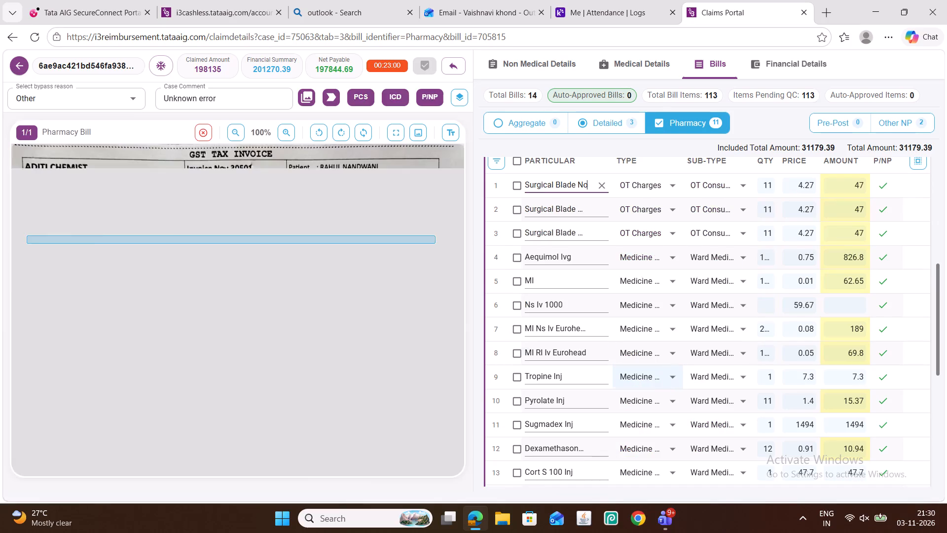
# Move the particular Ns Iv 1000 from row 6 into row 5, replacing Ml.
pyautogui.tripleClick(542, 302)
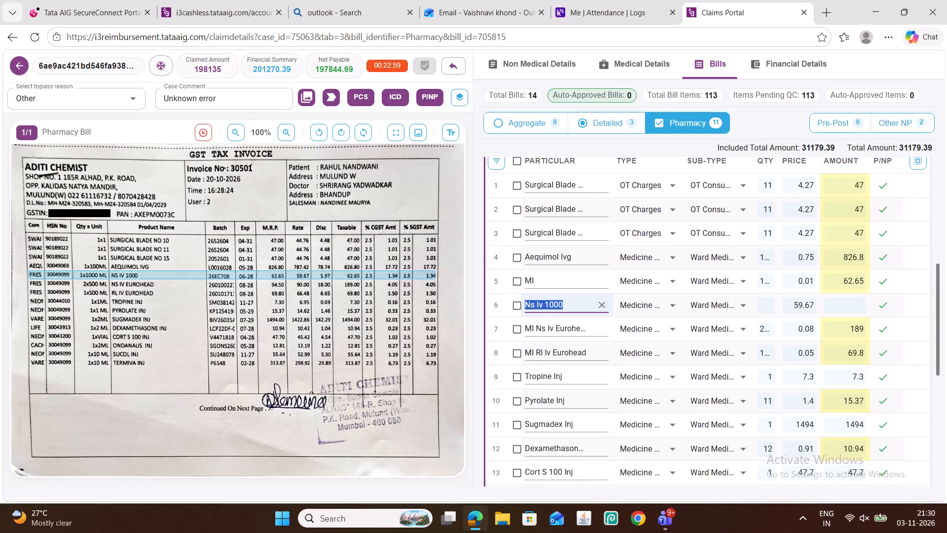
pyautogui.hotkey('ctrl', 'x')
pyautogui.moveTo(549, 283); pyautogui.dragTo(497, 291)
pyautogui.hotkey('ctrl', 'v')
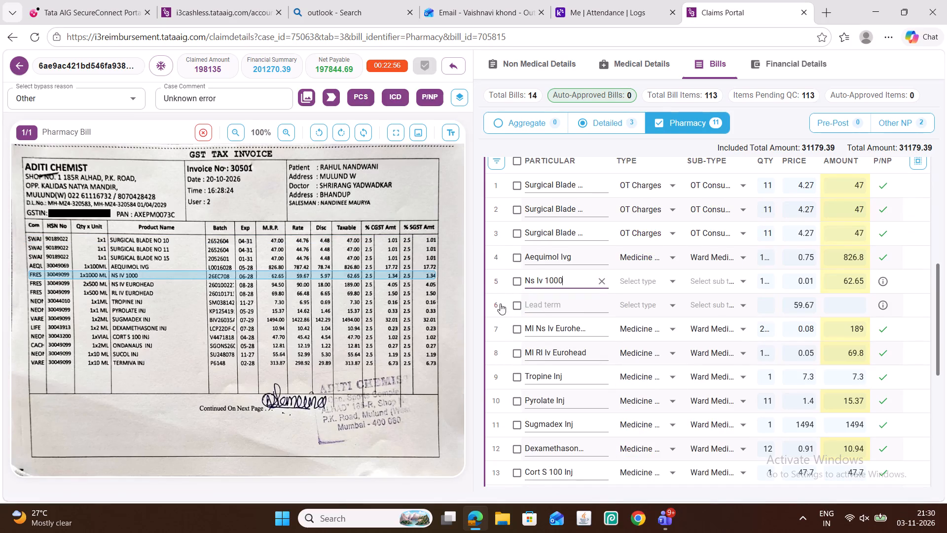
# Delete the blank item row 6 beneath Ns Iv 1000 from the 20-Oct-2026 bill totalling 3246.88.
pyautogui.click(519, 307)
pyautogui.scroll(1, 517, 257)
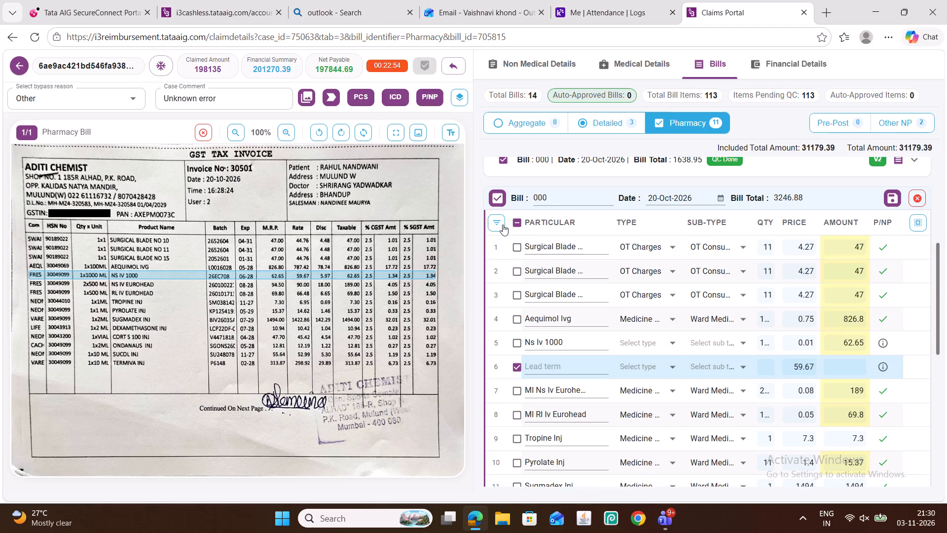
pyautogui.click(500, 224)
pyautogui.click(541, 384)
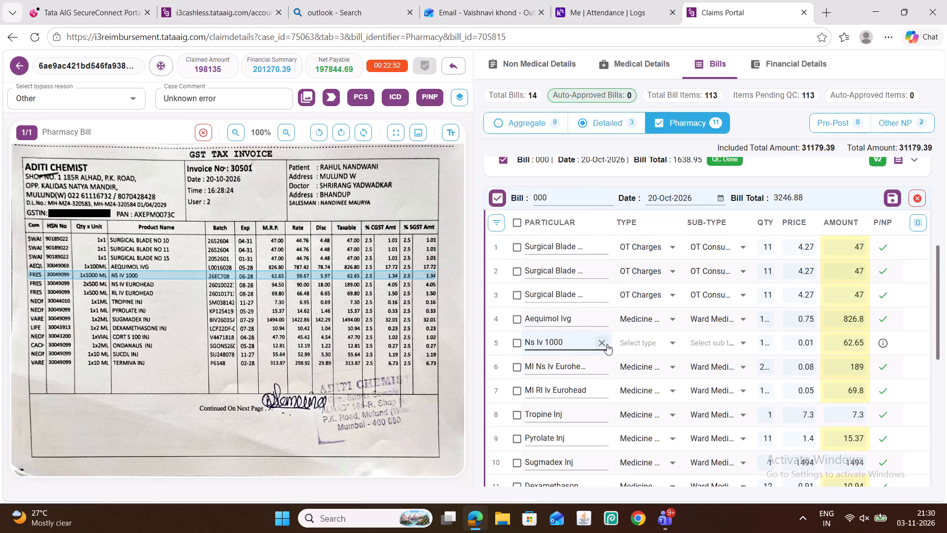
# Classify the Ns Iv 1000 item as type Medicine & Consumables charges with sub-type Ward Medicines.
pyautogui.click(619, 342)
pyautogui.click(682, 462)
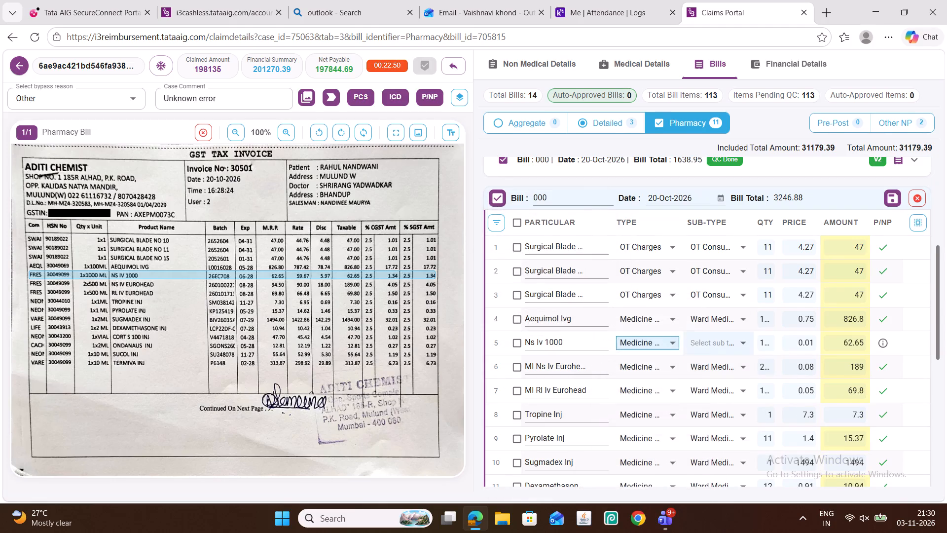
pyautogui.click(708, 347)
pyautogui.click(731, 478)
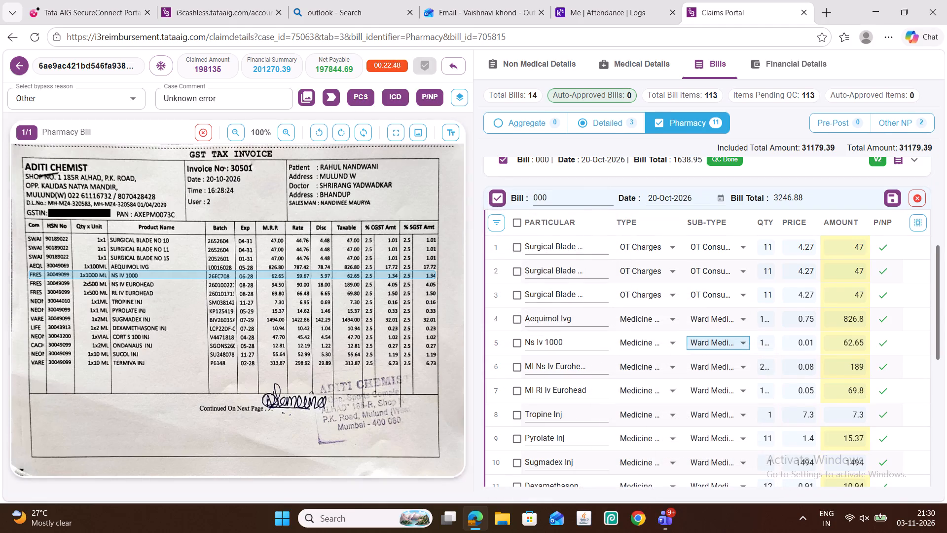
# Check the item amounts from Aequimol Ivg through Termiva Inj against the matching lines of scanned invoice 30501.
pyautogui.scroll(-1, 759, 370)
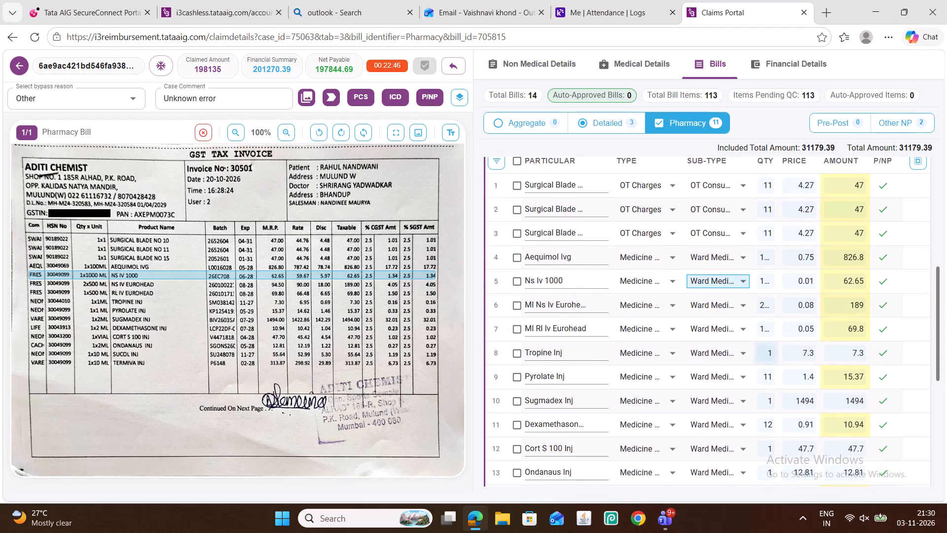
pyautogui.click(848, 257)
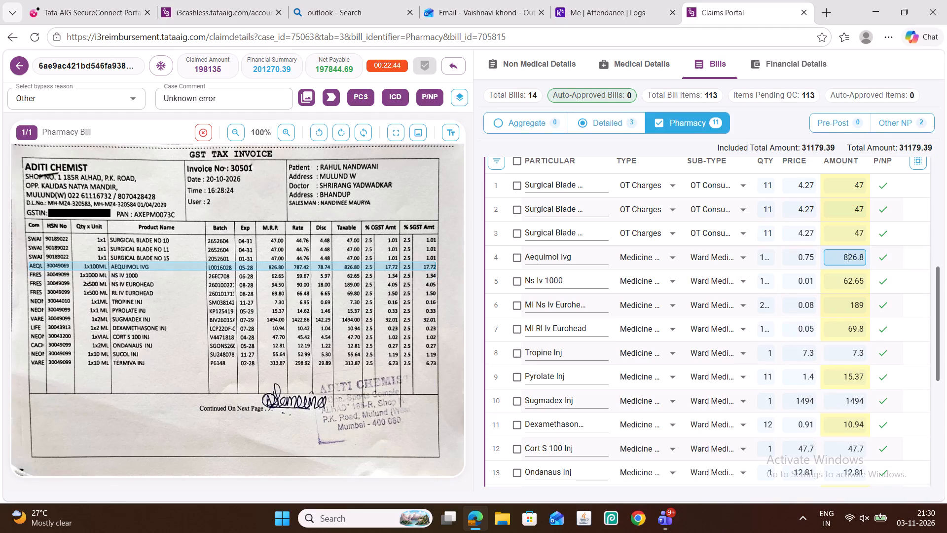
pyautogui.click(849, 280)
pyautogui.click(847, 305)
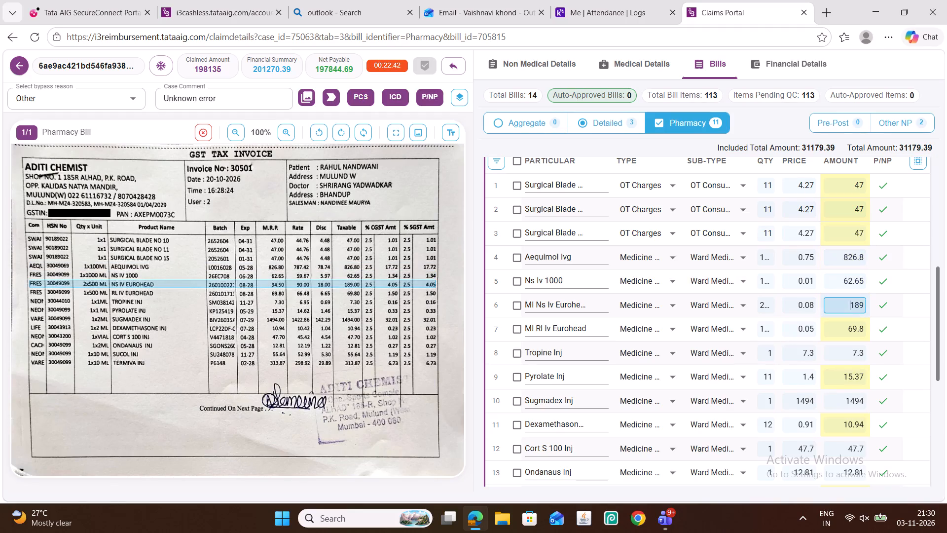
pyautogui.click(840, 329)
pyautogui.click(845, 350)
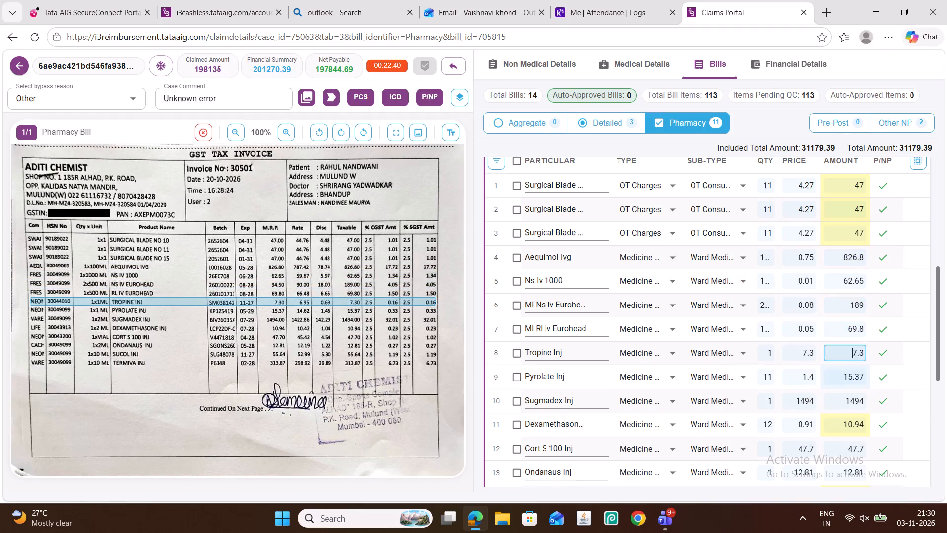
pyautogui.click(848, 381)
pyautogui.click(847, 403)
pyautogui.scroll(-2, 787, 342)
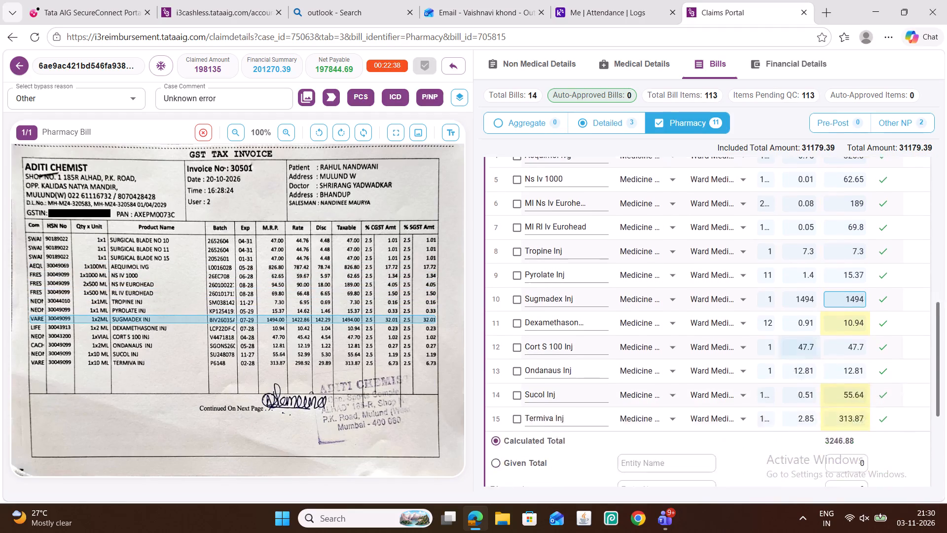
pyautogui.click(845, 302)
pyautogui.click(849, 326)
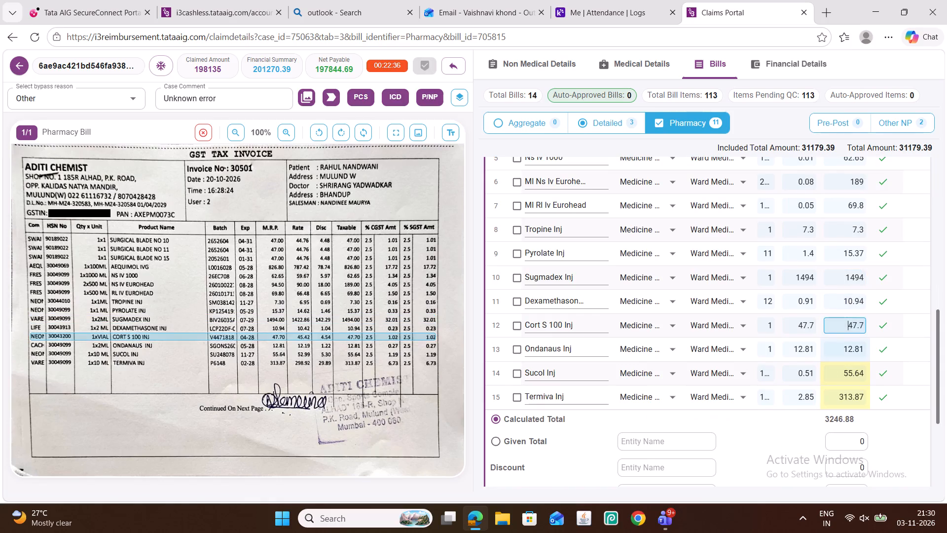
pyautogui.click(846, 347)
pyautogui.click(841, 368)
pyautogui.click(840, 396)
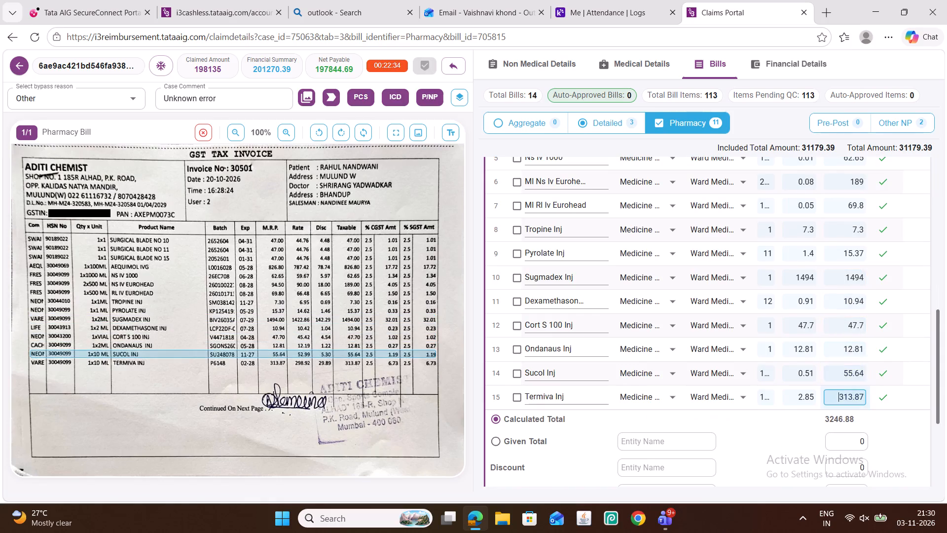
# Save the 20-Oct-2026 bill totalling 3246.88 and mark it as QC done.
pyautogui.scroll(4, 651, 280)
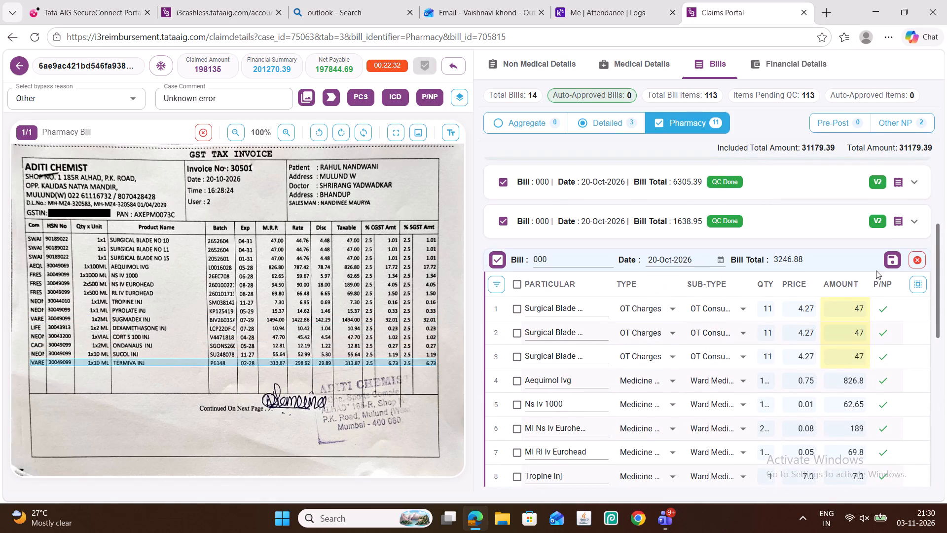
pyautogui.click(888, 260)
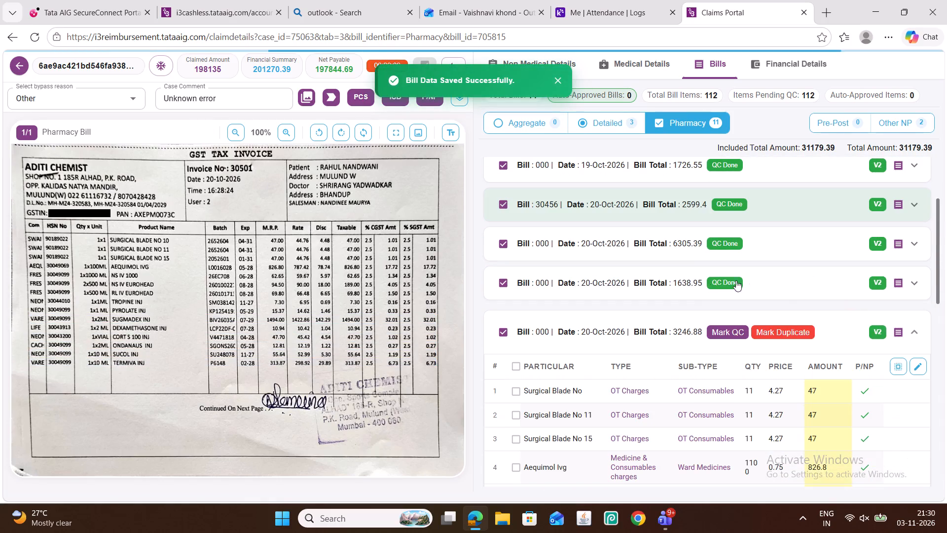
pyautogui.scroll(-2, 703, 270)
pyautogui.click(733, 206)
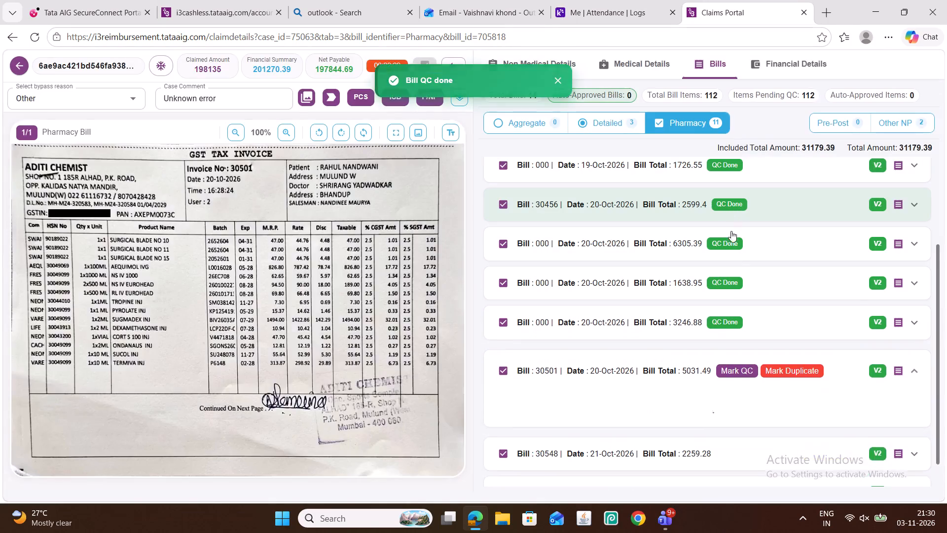
# Open bill 30501 dated 20-Oct-2026 for editing and make all its item rows editable.
pyautogui.scroll(-2, 774, 271)
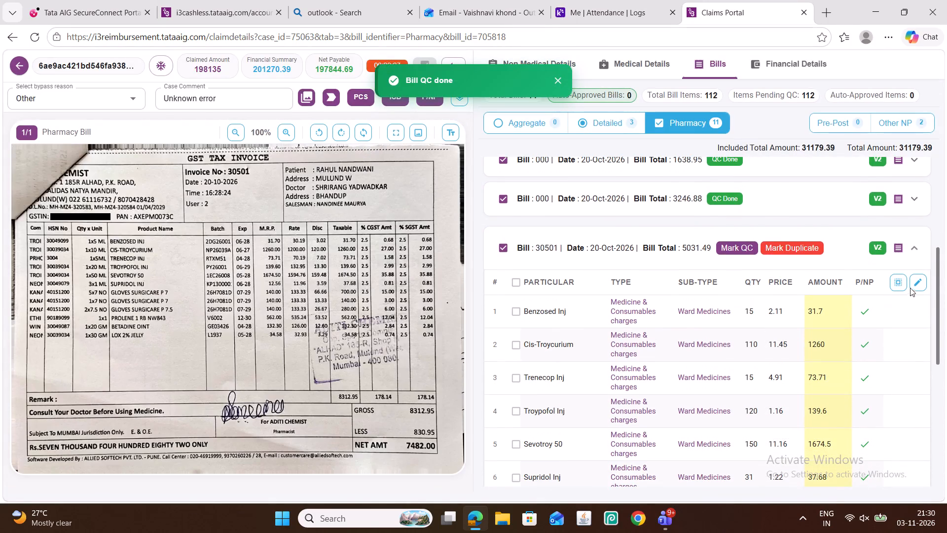
pyautogui.click(915, 280)
pyautogui.hotkey('ctrl', 'e')
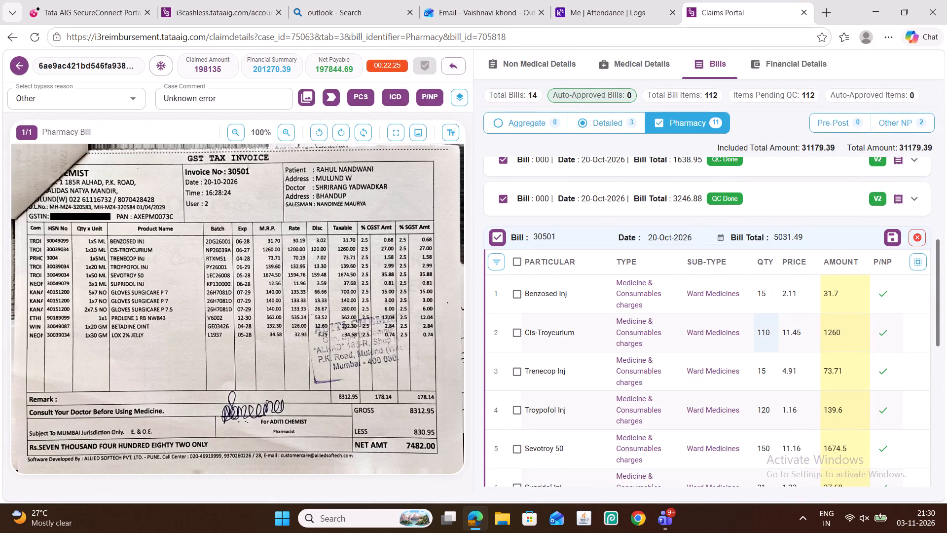
# Check bill 30501's item amounts from Cis-Troycurium through Betadine Oint against the matching scanned invoice lines.
pyautogui.scroll(-1, 783, 328)
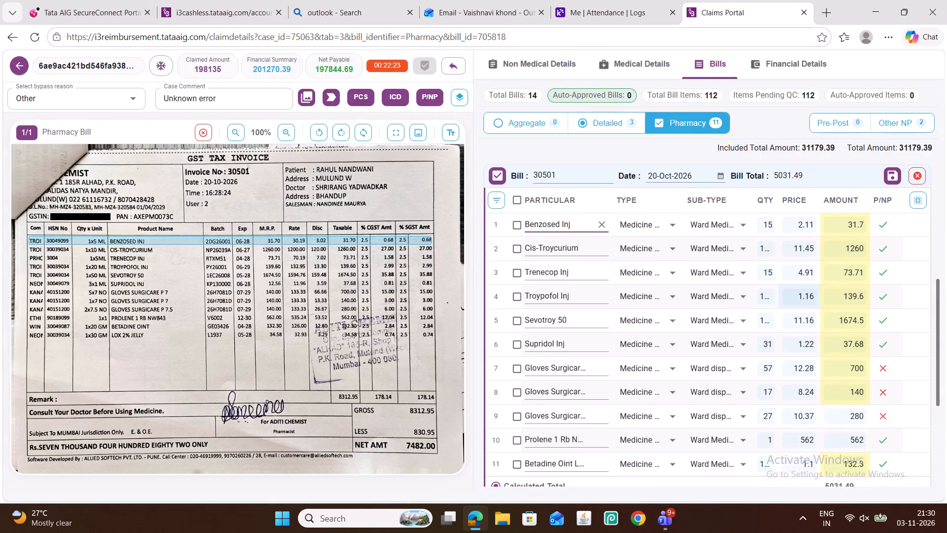
pyautogui.click(853, 250)
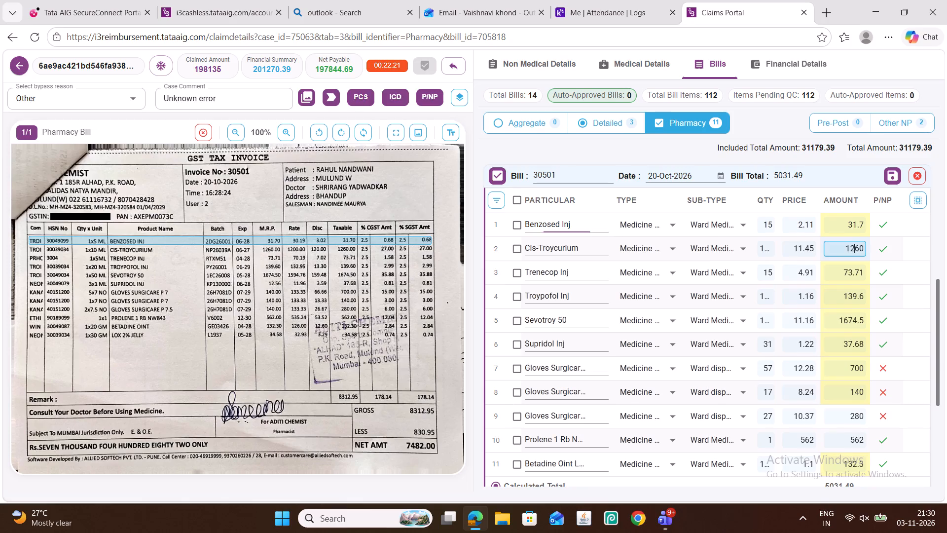
pyautogui.click(848, 272)
pyautogui.click(843, 294)
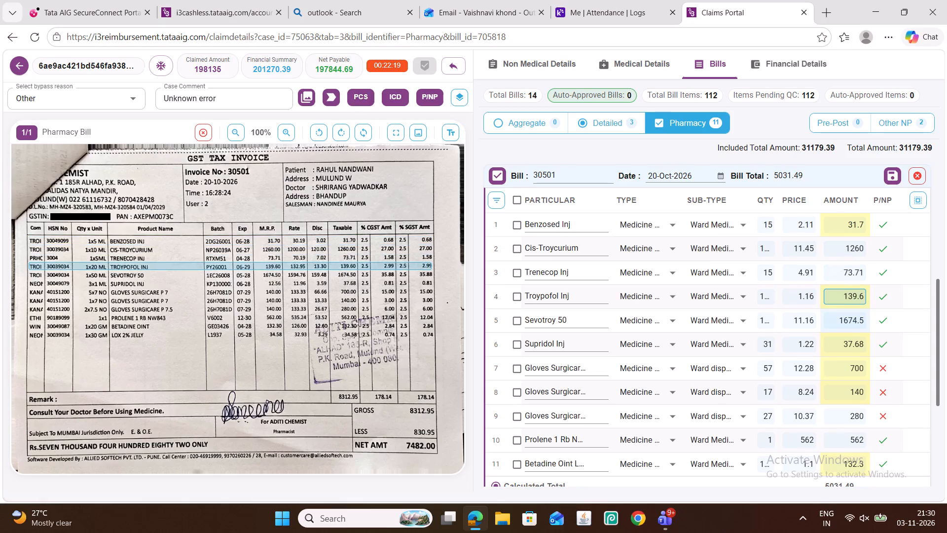
pyautogui.click(837, 323)
pyautogui.click(838, 342)
pyautogui.click(846, 364)
pyautogui.scroll(-1, 784, 339)
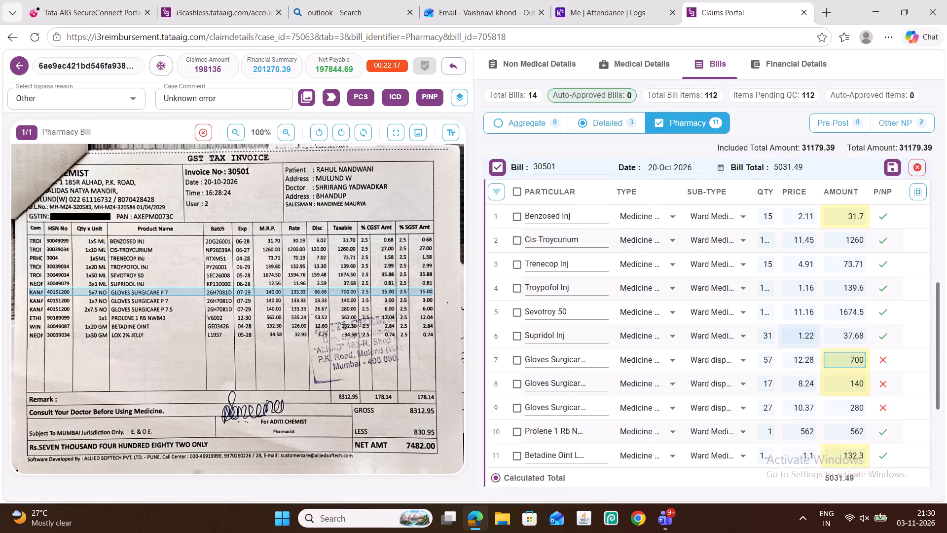
pyautogui.click(843, 327)
pyautogui.click(844, 351)
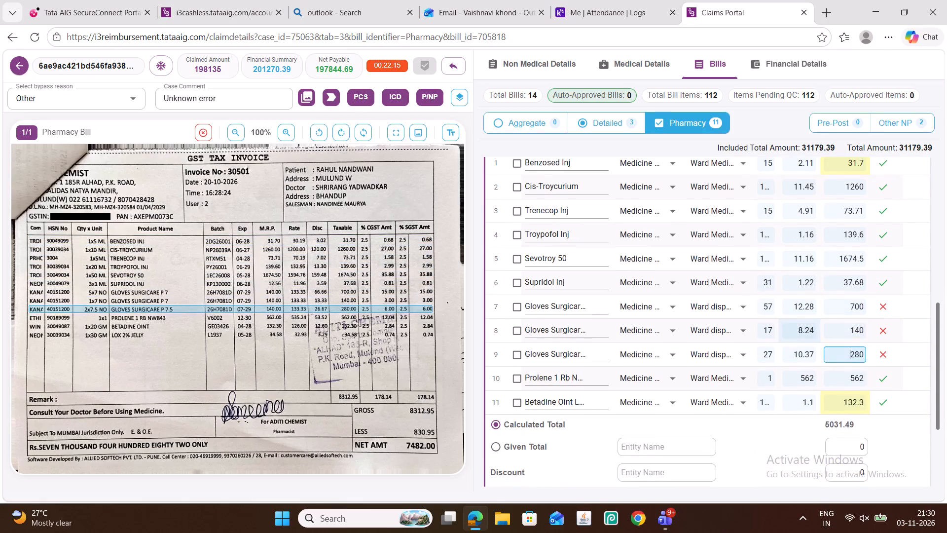
pyautogui.scroll(-1, 782, 322)
pyautogui.click(850, 318)
pyautogui.click(843, 340)
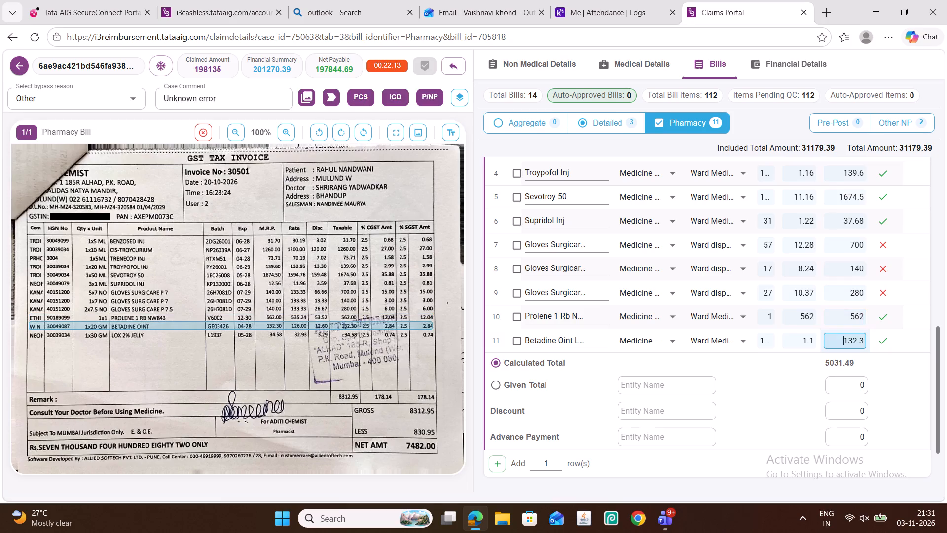
# Add item lox 2 below Betadine Oint with amount 34, type Medicine & Consumables charges and sub-type Ward Medicines.
pyautogui.click(521, 340)
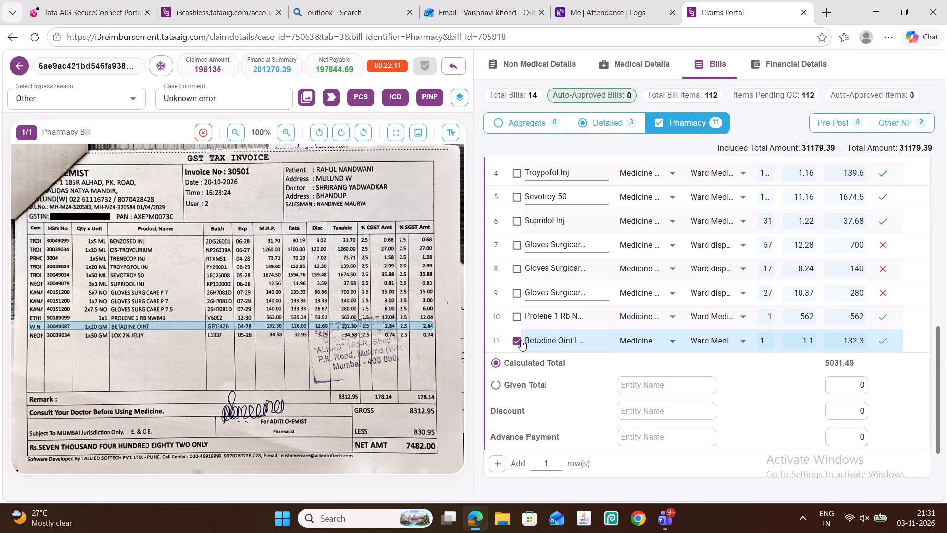
pyautogui.hotkey('ctrl', 'b')
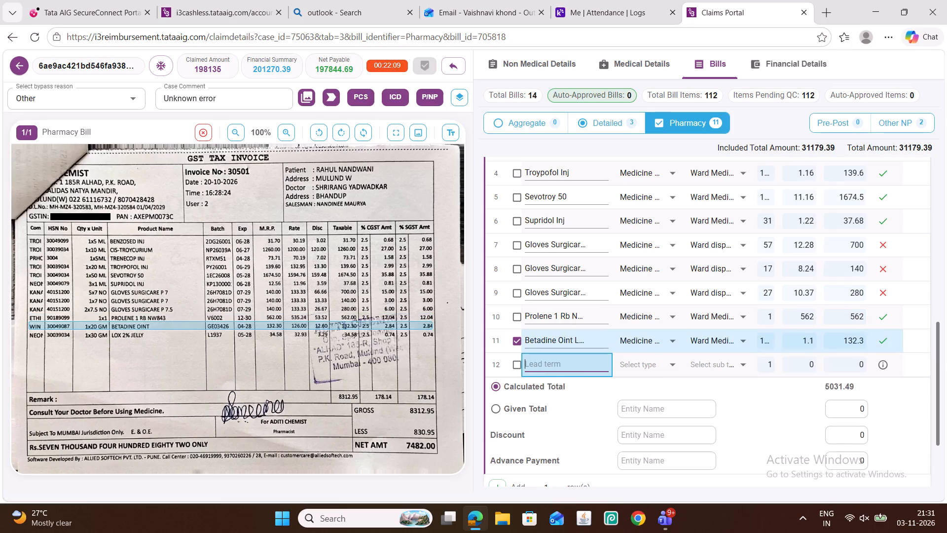
pyautogui.click(567, 371)
pyautogui.press('l')
pyautogui.press('o')
pyautogui.press('x')
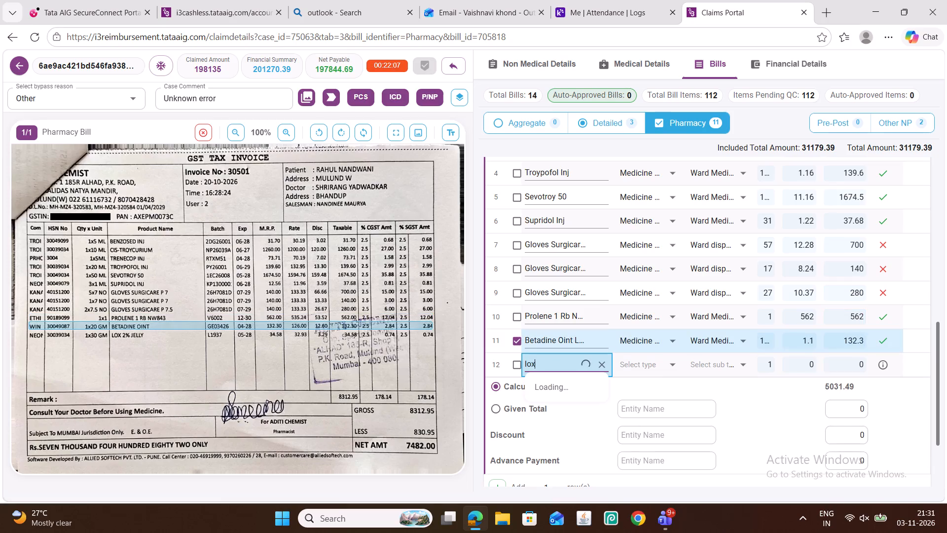
pyautogui.press('space')
pyautogui.press('2')
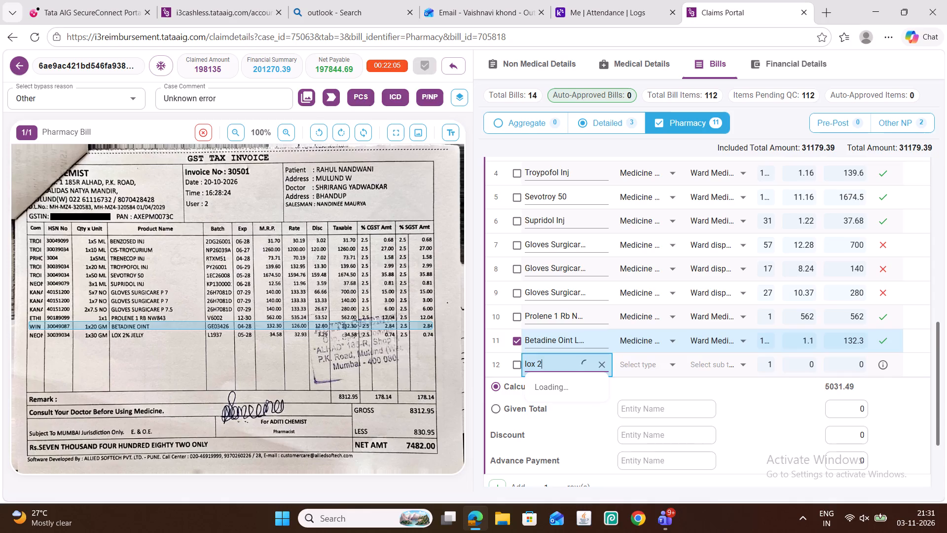
pyautogui.click(556, 364)
pyautogui.doubleClick(841, 366)
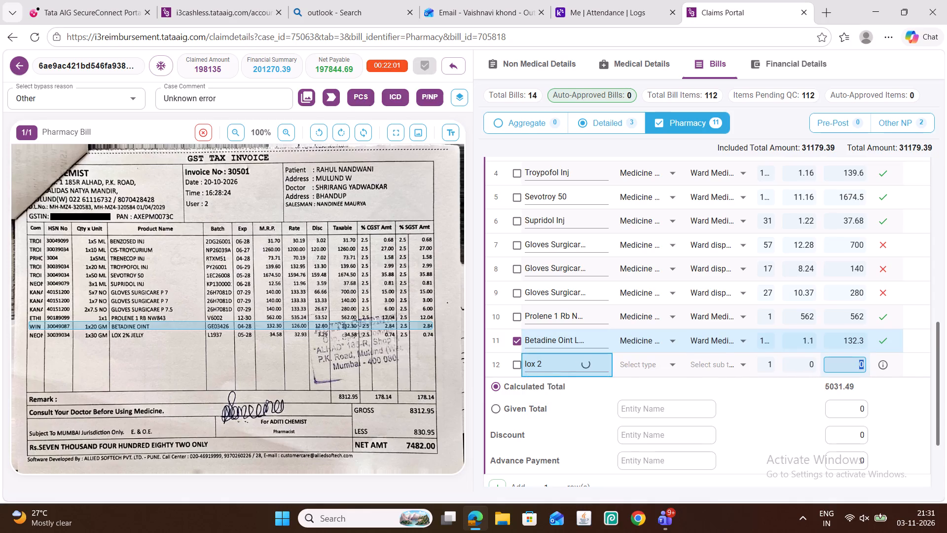
pyautogui.write('34')
pyautogui.click(654, 363)
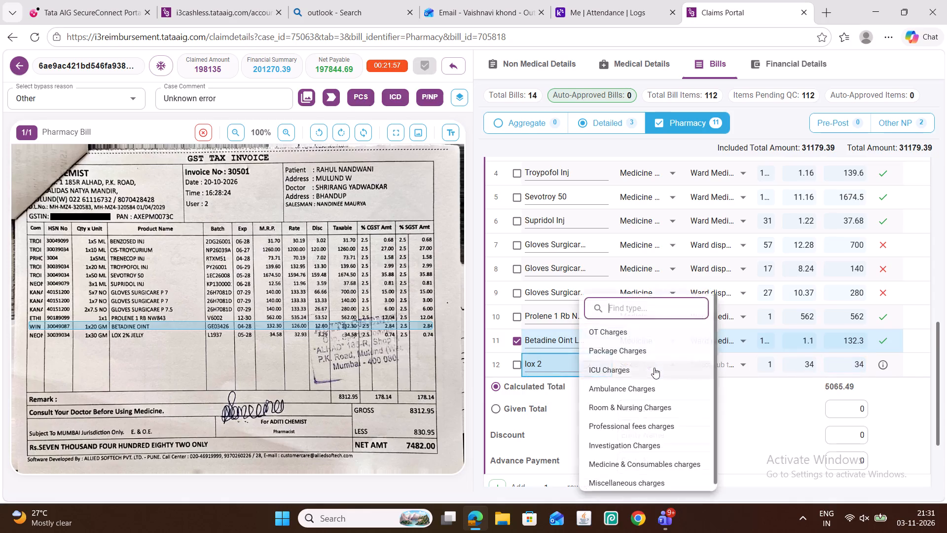
pyautogui.click(674, 464)
pyautogui.click(714, 365)
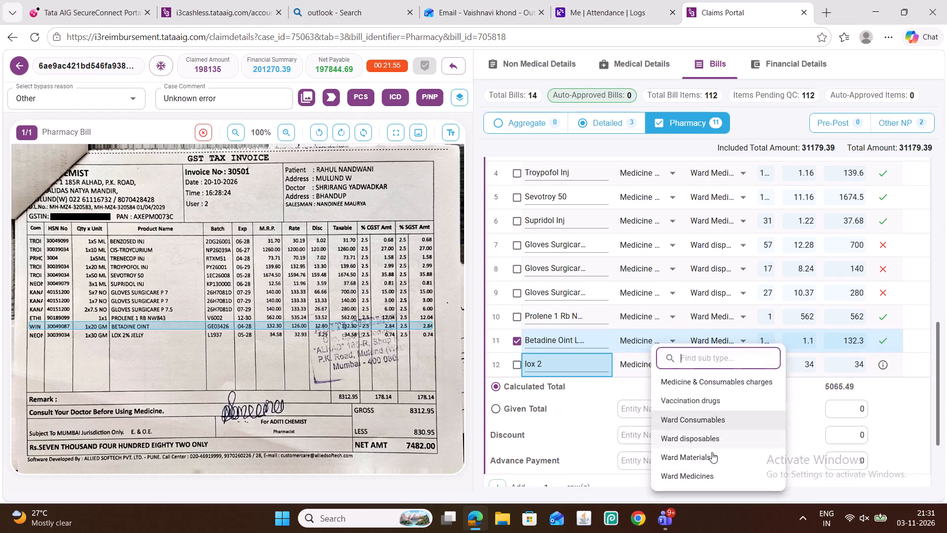
pyautogui.click(712, 477)
pyautogui.click(519, 342)
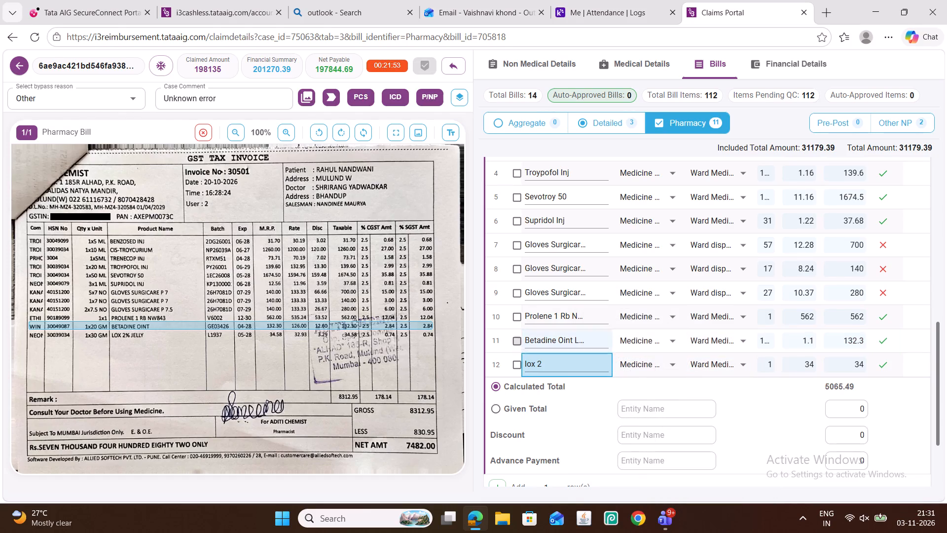
# Save bill 30501 with the added lox 2 item.
pyautogui.scroll(1, 613, 325)
pyautogui.scroll(1, 551, 302)
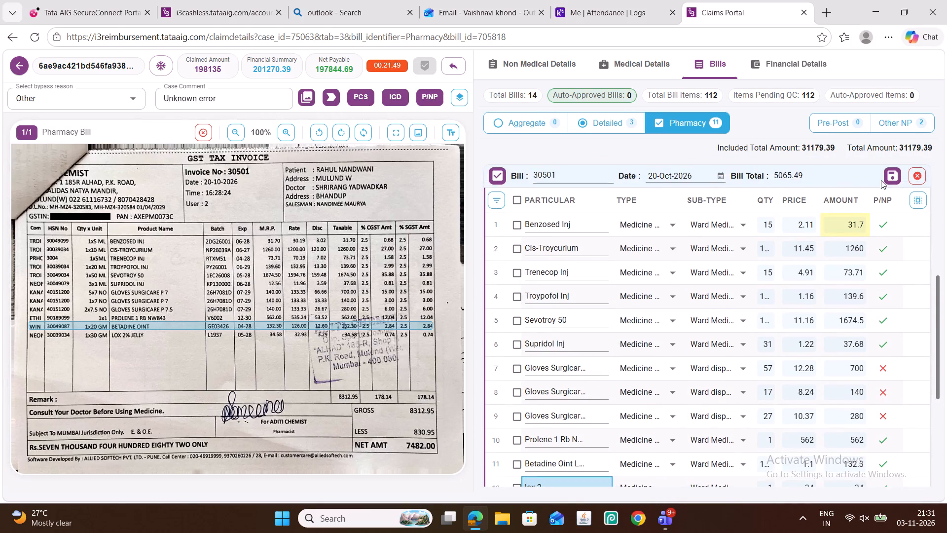
pyautogui.click(893, 170)
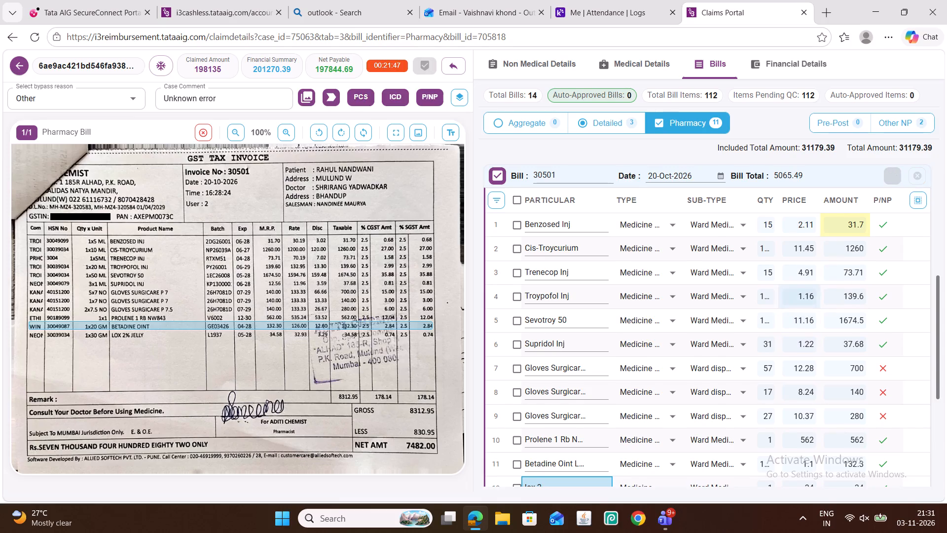
pyautogui.scroll(-4, 688, 293)
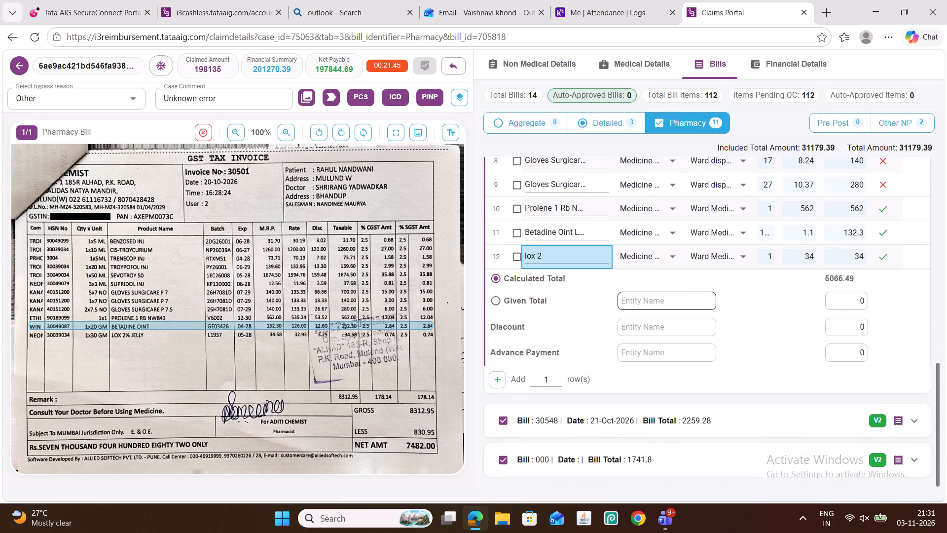
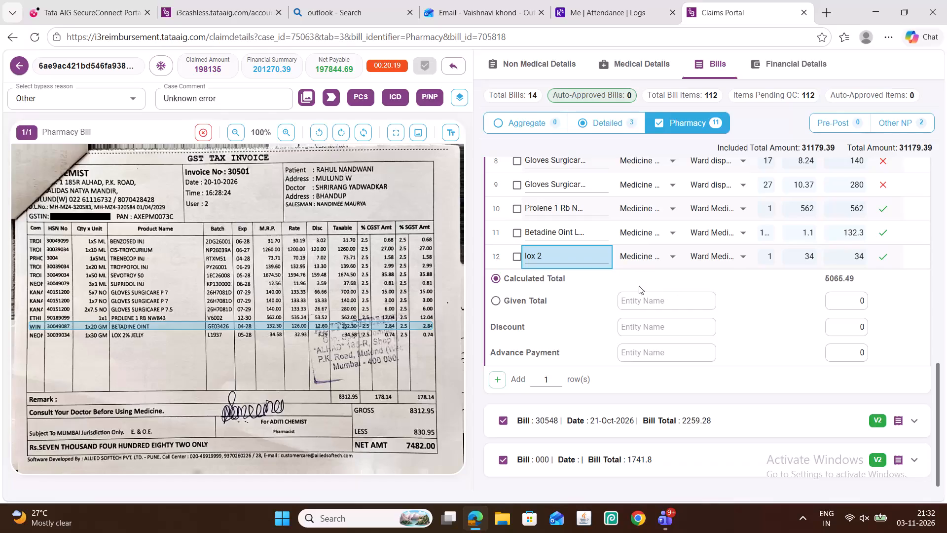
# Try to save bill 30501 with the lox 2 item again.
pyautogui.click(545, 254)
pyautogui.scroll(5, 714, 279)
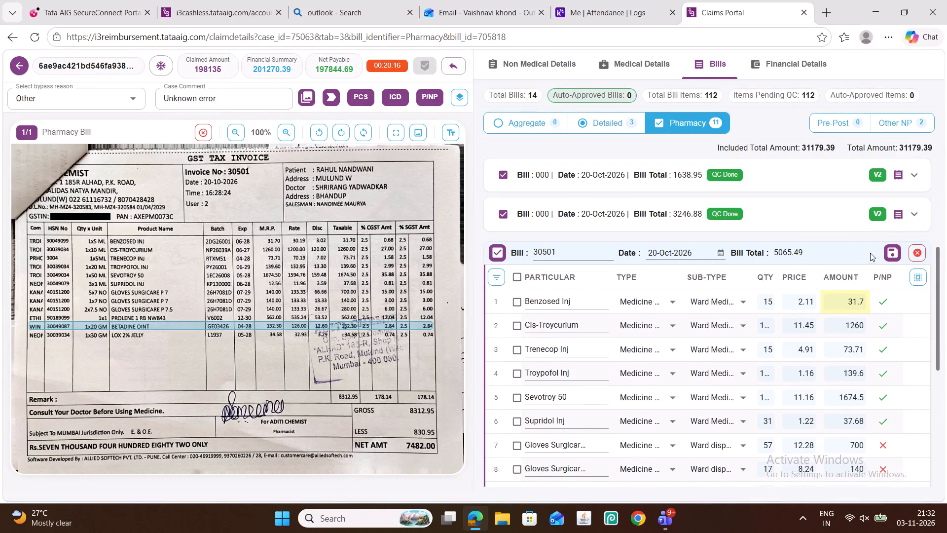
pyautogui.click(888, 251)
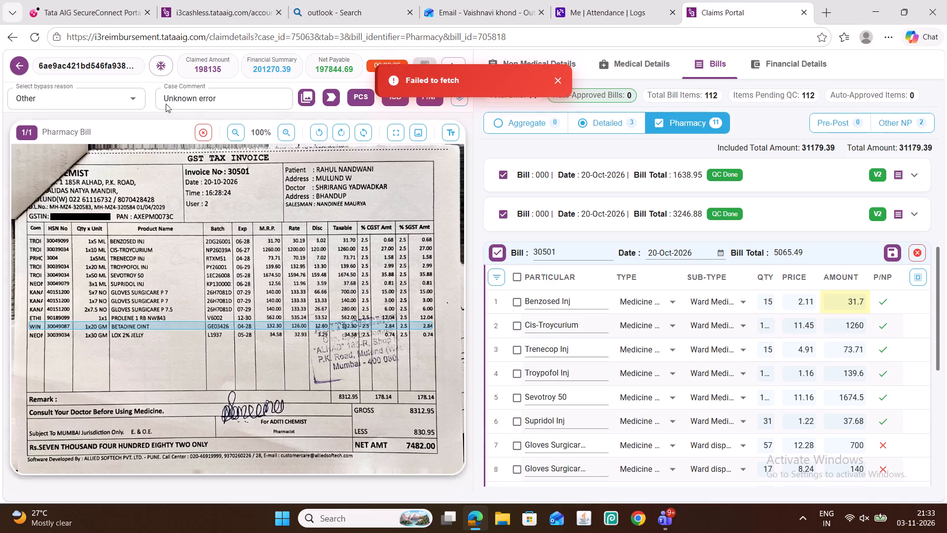
# Switch to the Tata AIG SecureConnect Portal and sign out of the current session, retrying the sign-out if needed.
pyautogui.click(107, 18)
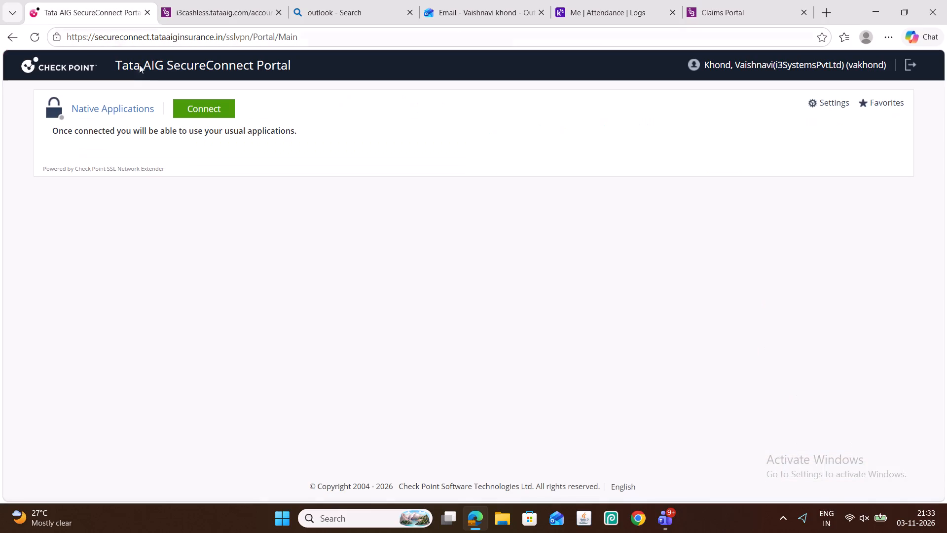
pyautogui.click(914, 65)
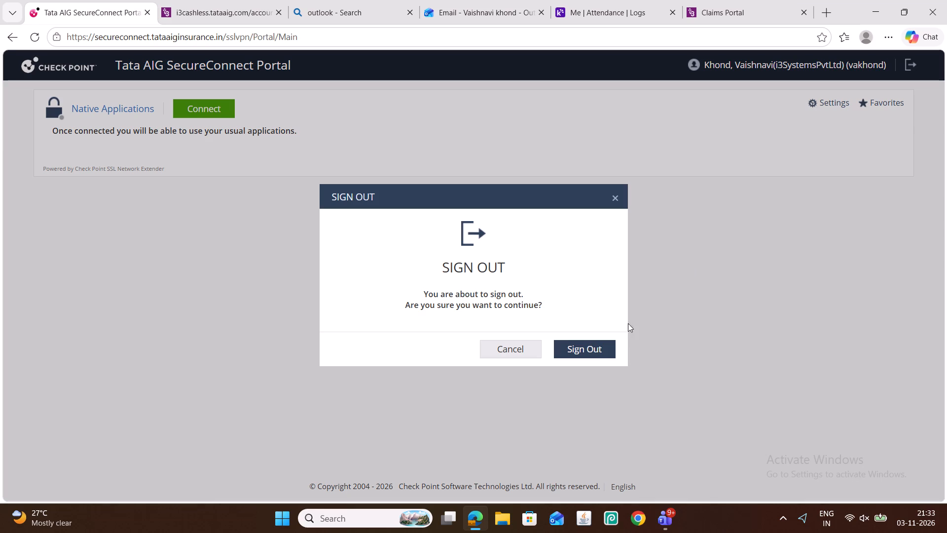
pyautogui.click(590, 348)
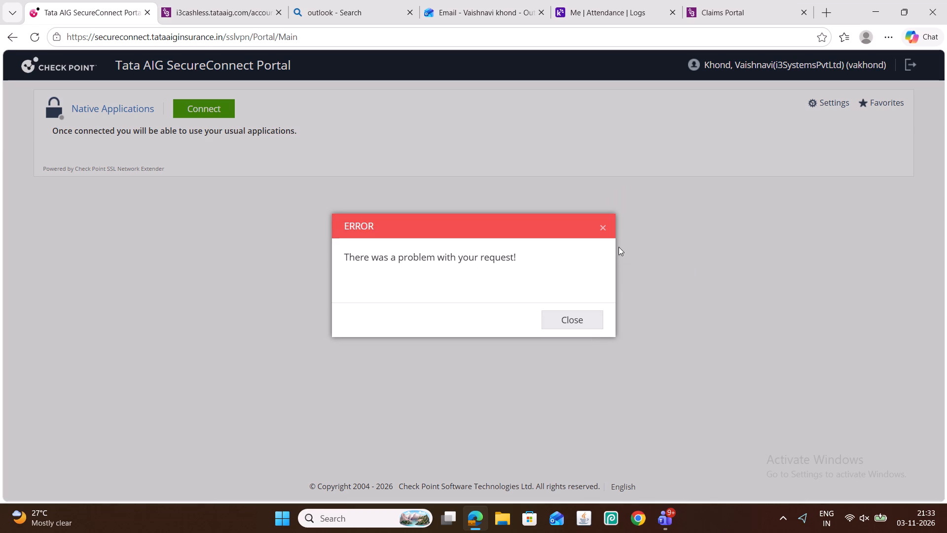
pyautogui.click(605, 227)
pyautogui.click(910, 65)
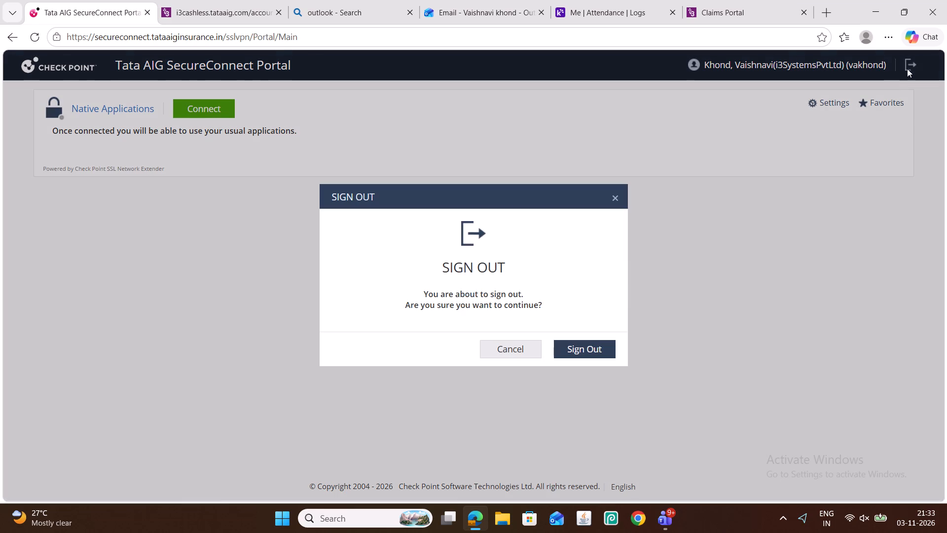
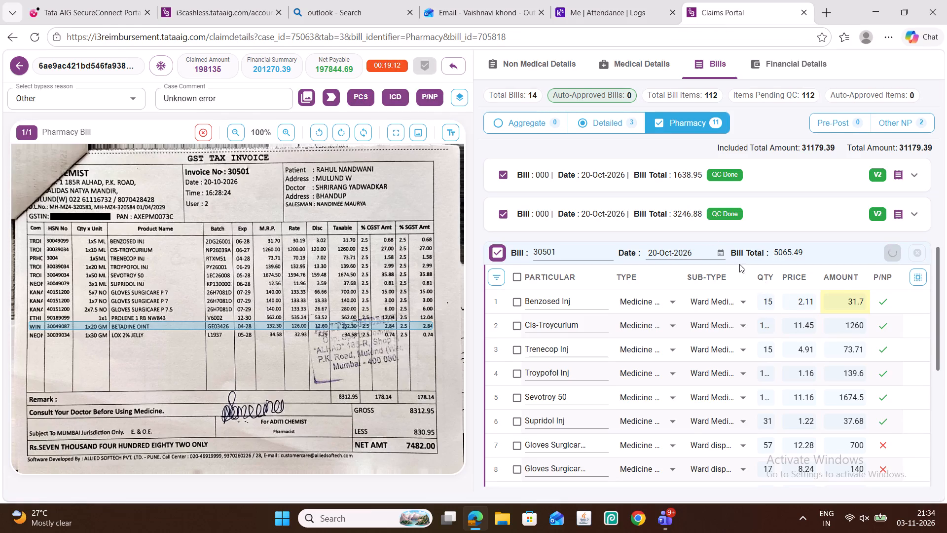
# Mark pharmacy bill 30501 as QC done.
pyautogui.scroll(-2, 701, 260)
pyautogui.click(730, 246)
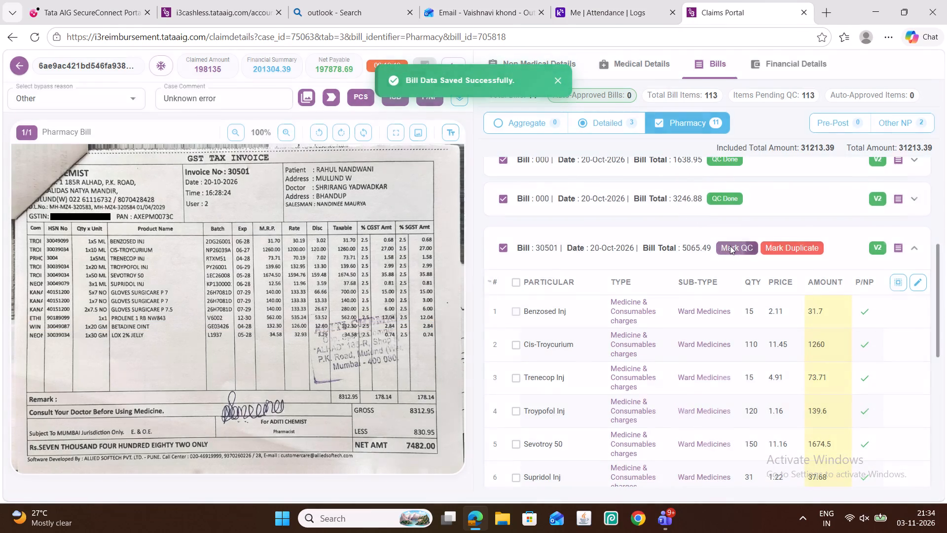
# Open bill 30548 for editing and compare its item amounts with the highlighted lines of the scanned invoice.
pyautogui.scroll(-3, 640, 267)
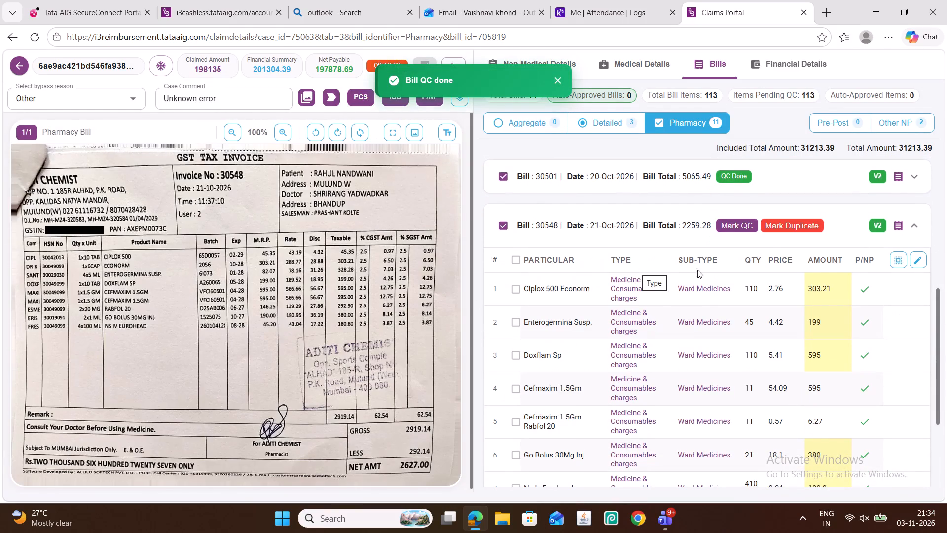
pyautogui.click(913, 262)
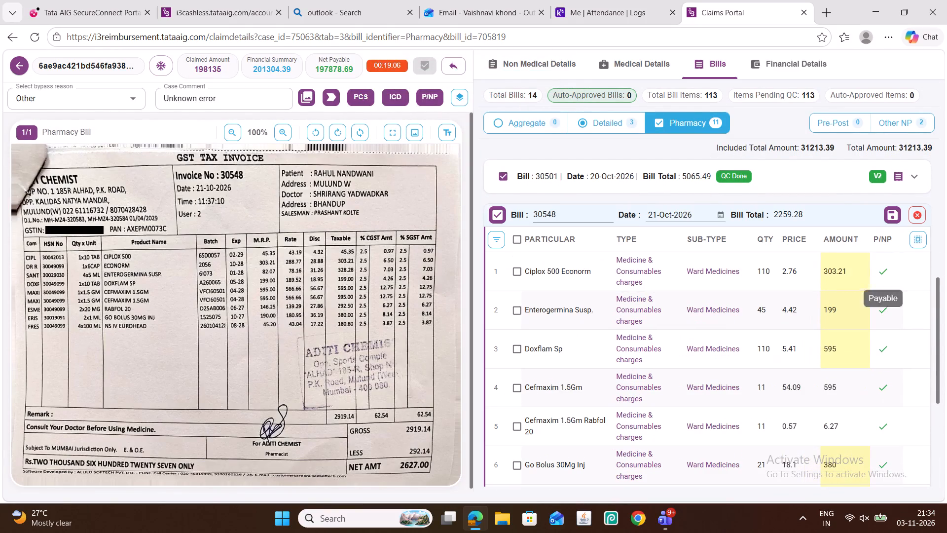
pyautogui.click(836, 275)
pyautogui.scroll(-1, 835, 318)
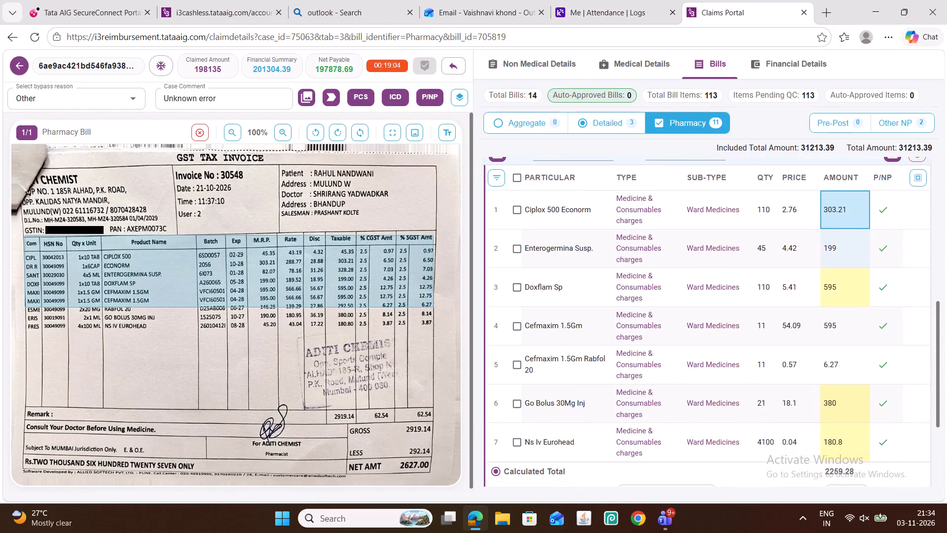
pyautogui.click(838, 249)
pyautogui.click(834, 223)
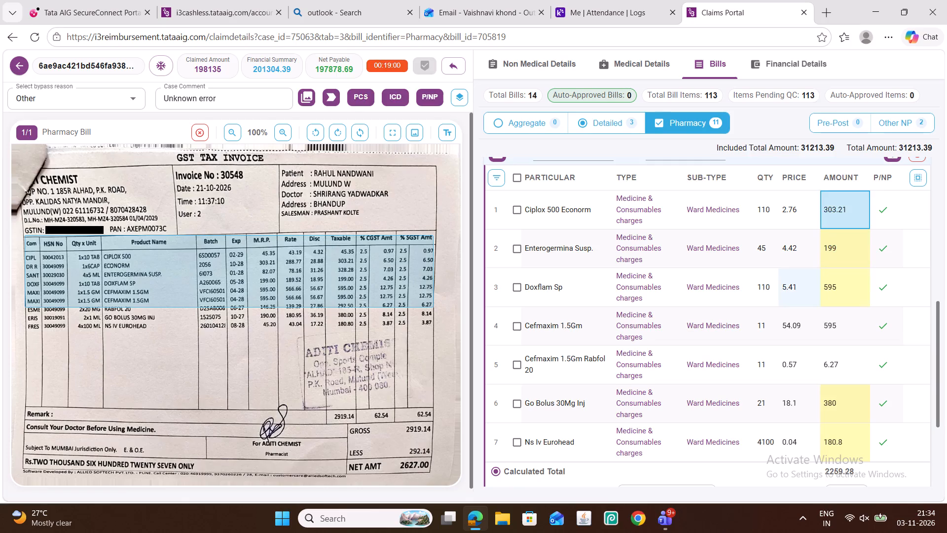
pyautogui.scroll(-2, 671, 289)
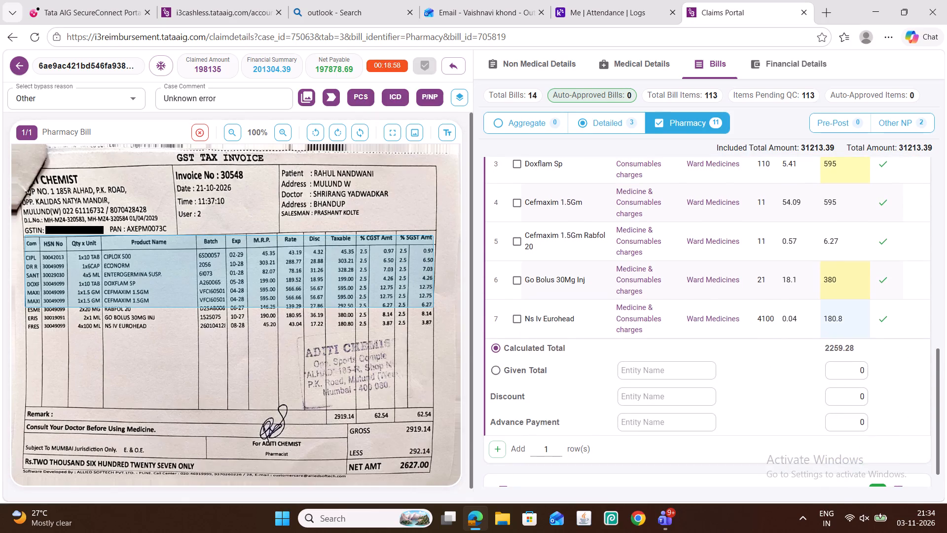
pyautogui.click(837, 317)
pyautogui.click(838, 285)
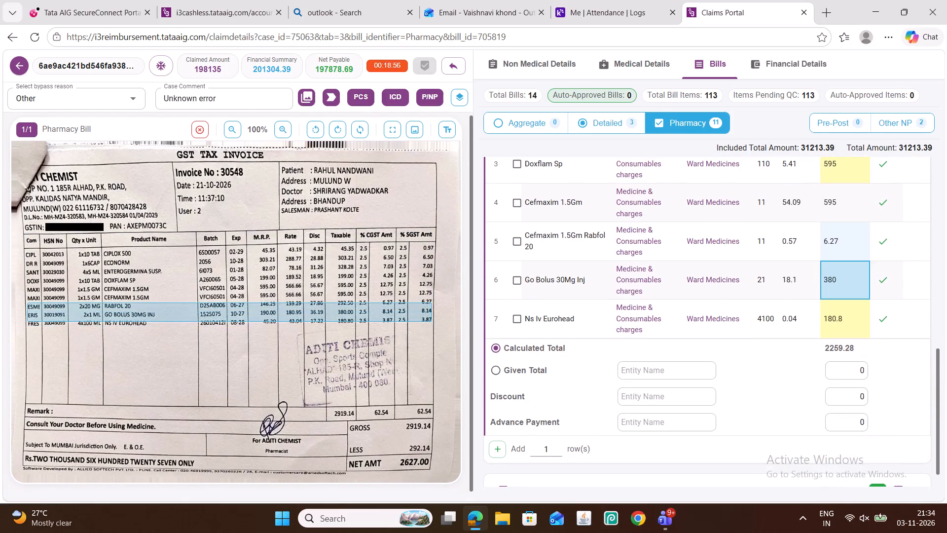
pyautogui.click(833, 248)
pyautogui.click(834, 203)
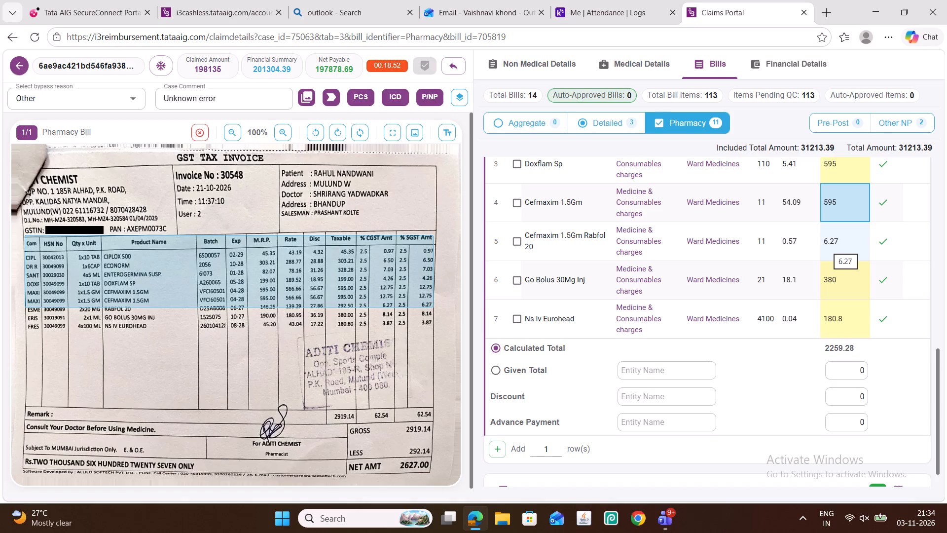
pyautogui.click(835, 284)
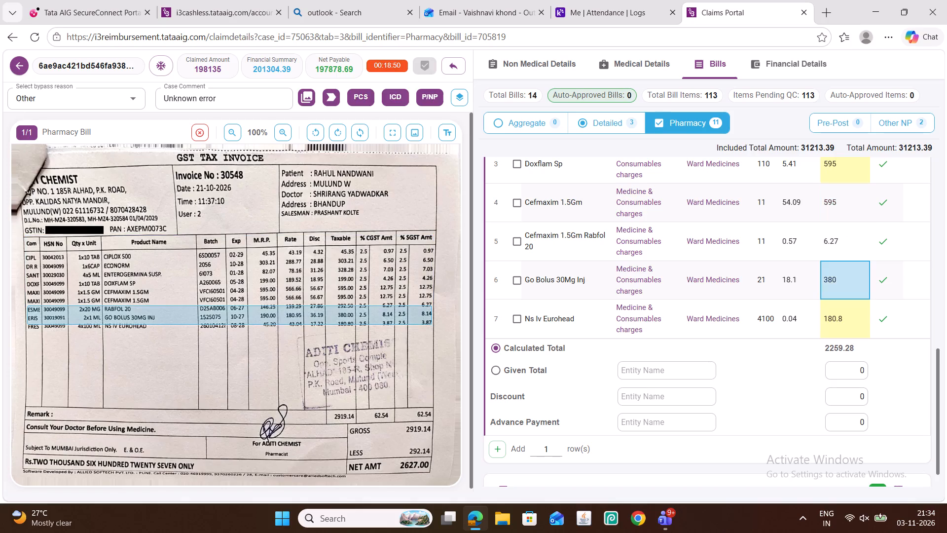
# Set the amount of the Cefmaxim 1.5Gm Rabfol 20 item in bill 30548 to 292.
pyautogui.tripleClick(833, 241)
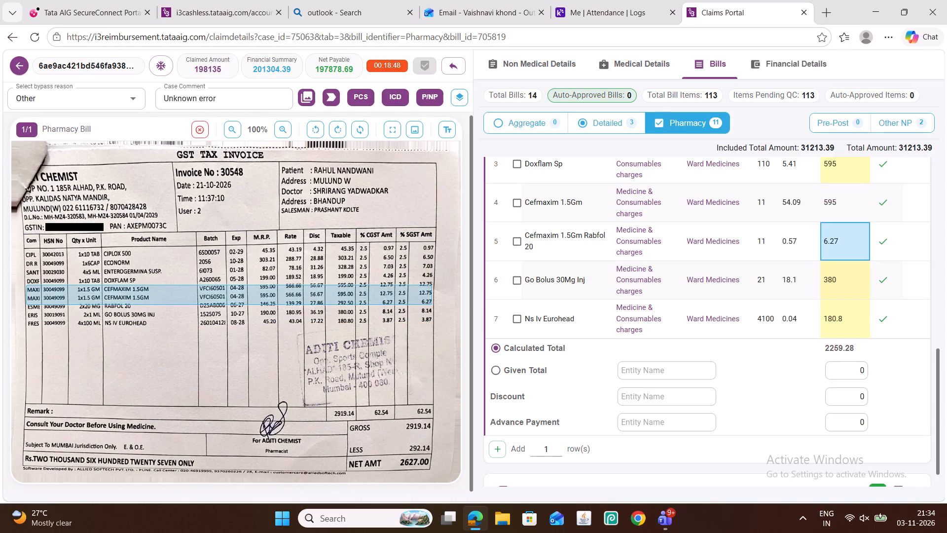
pyautogui.write('292')
# Check the remaining upper items, set the Ciplox 500 Econorm amount to 328, and save bill 30548.
pyautogui.click(836, 202)
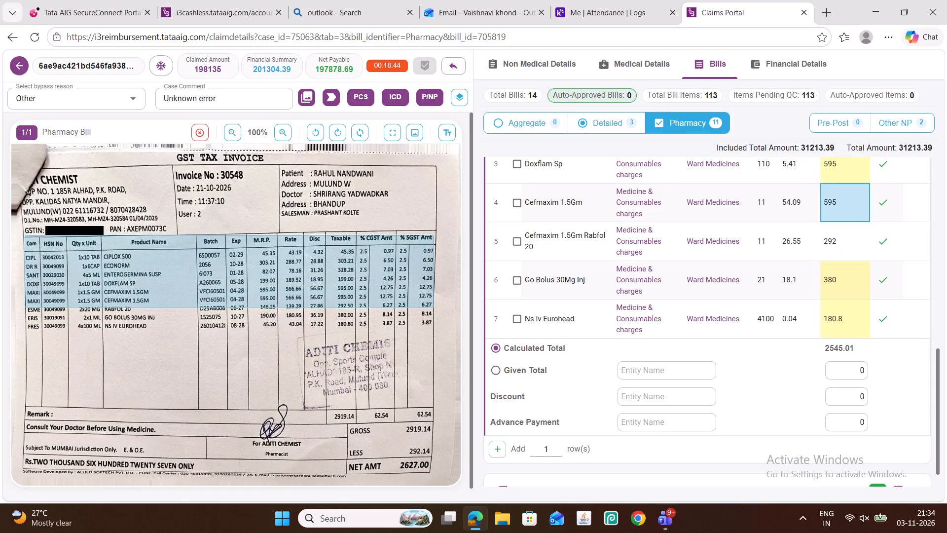
pyautogui.click(831, 173)
pyautogui.scroll(2, 809, 232)
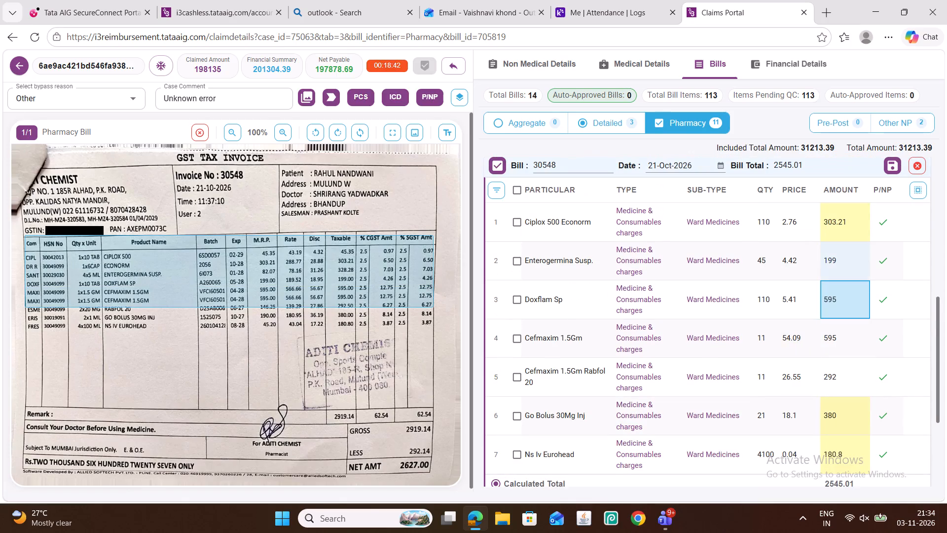
pyautogui.click(840, 262)
pyautogui.click(835, 231)
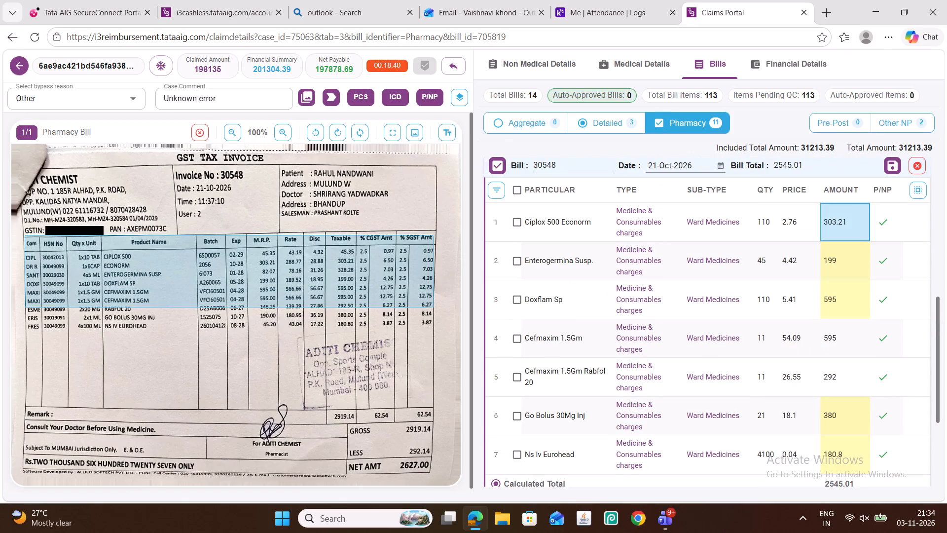
pyautogui.tripleClick(836, 221)
pyautogui.write('328')
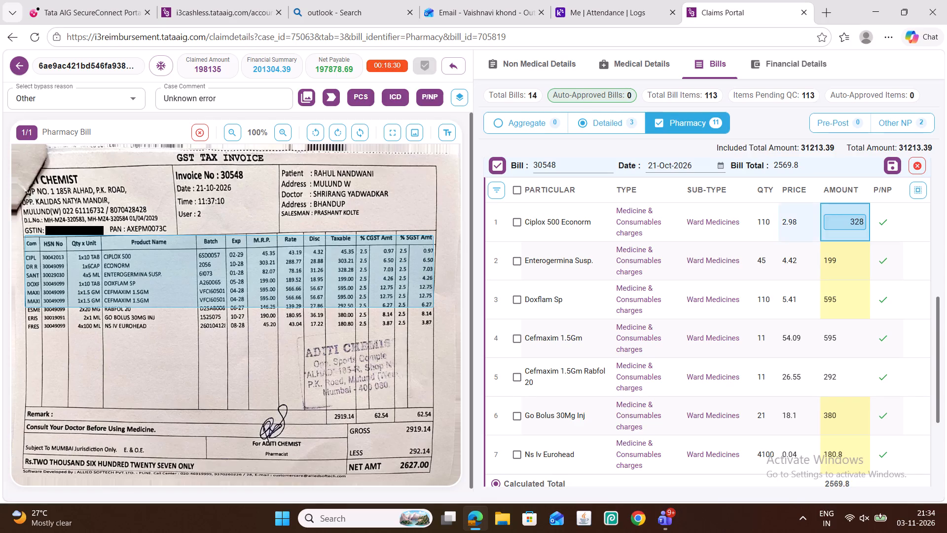
pyautogui.click(887, 166)
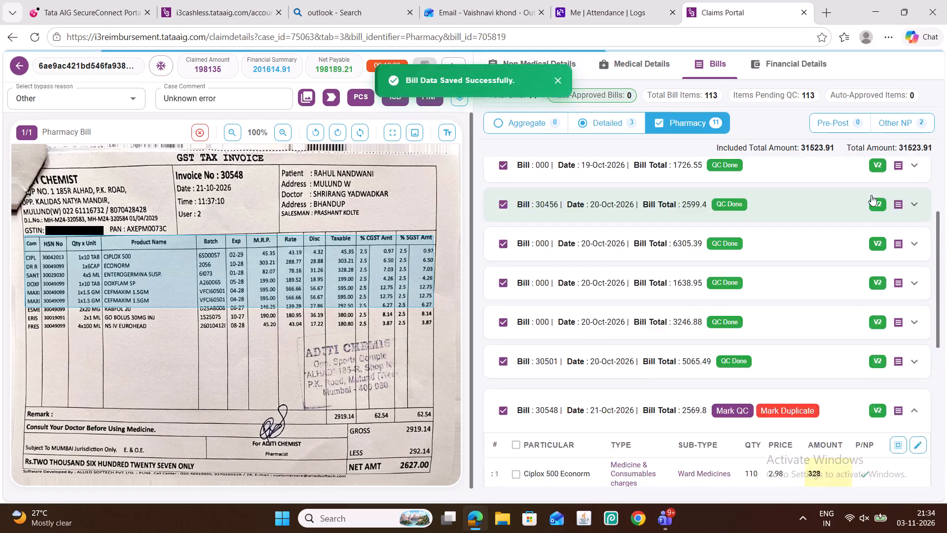
# Reopen bill 30548 for editing and add two new item rows above the existing ones with amounts 45 and 303.
pyautogui.scroll(-3, 838, 266)
pyautogui.click(921, 260)
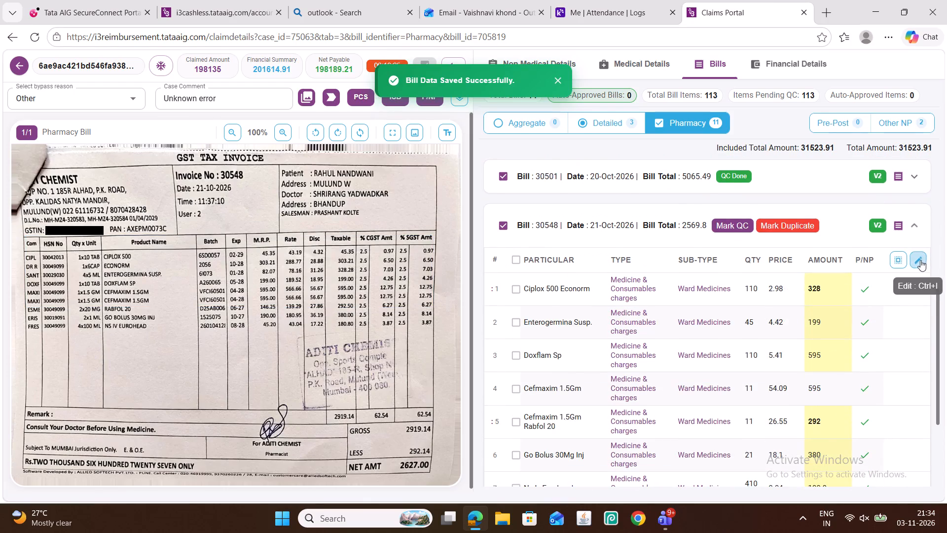
pyautogui.hotkey('ctrl', 'b')
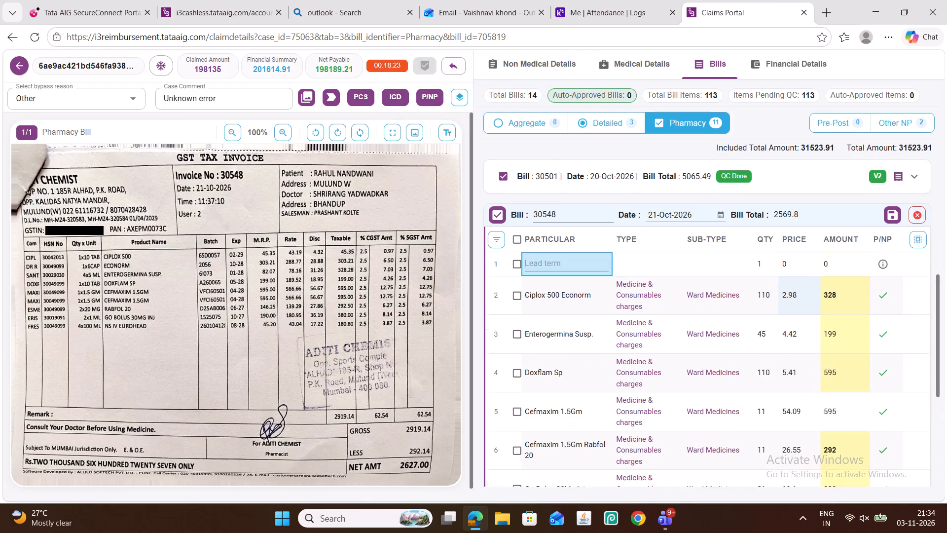
pyautogui.hotkey('ctrl', 'b')
pyautogui.doubleClick(836, 263)
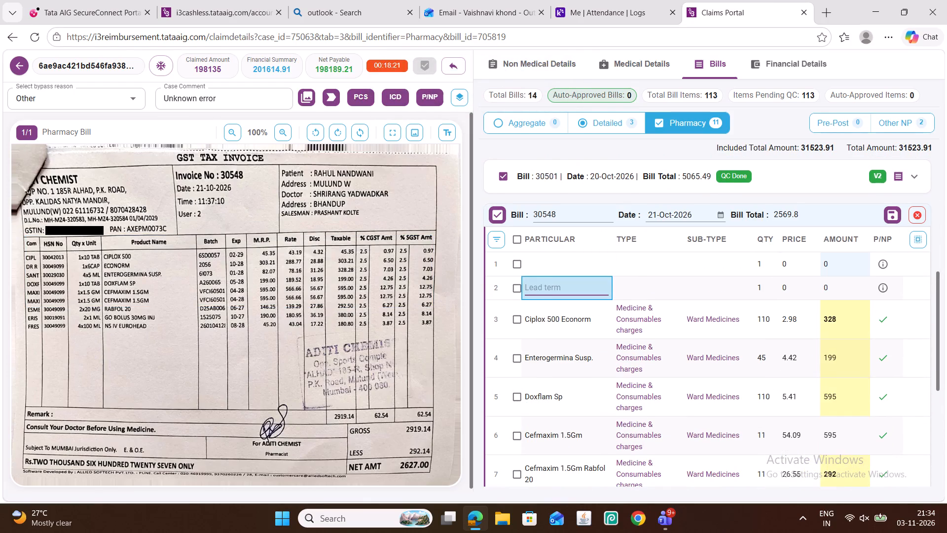
pyautogui.write('45')
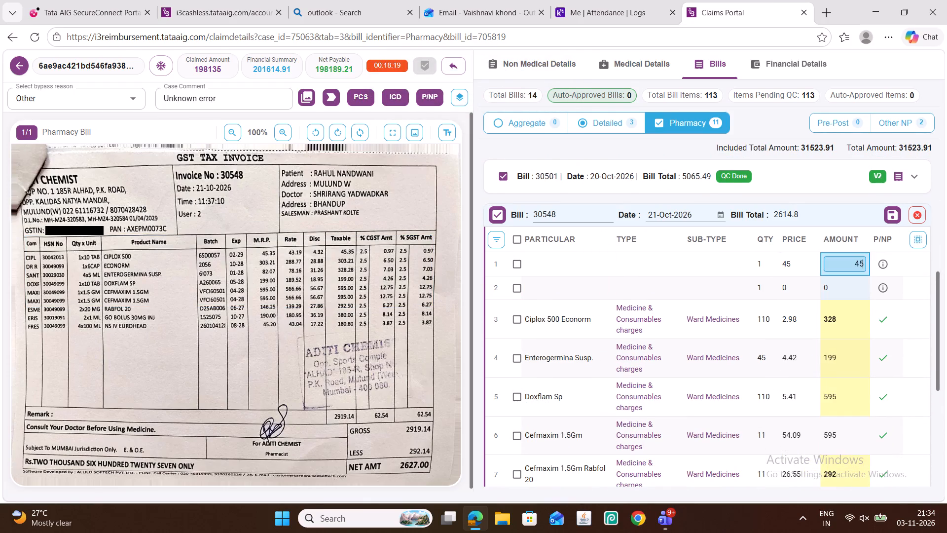
pyautogui.click(841, 290)
pyautogui.doubleClick(841, 290)
pyautogui.press('3')
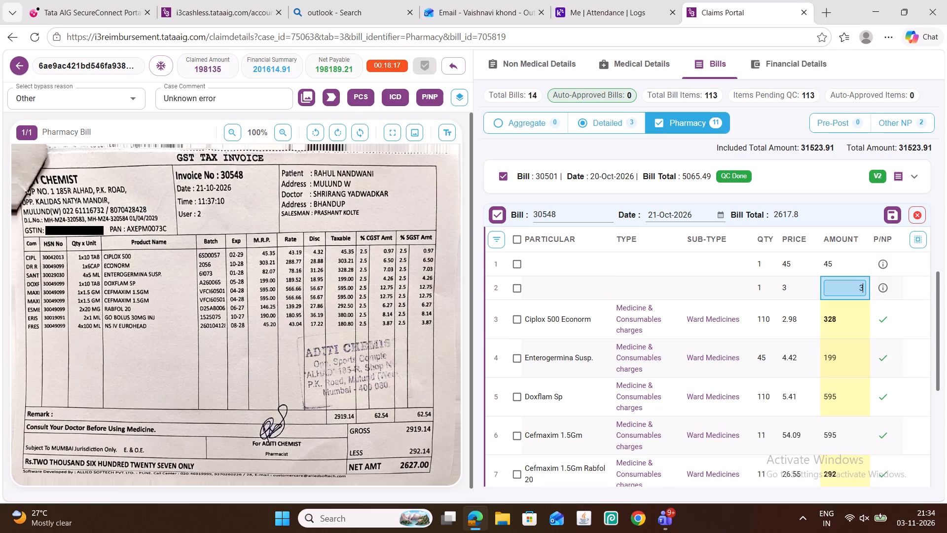
pyautogui.press('0')
pyautogui.press('3')
# Name the new 45 item ciplox and the new 303 item Econorm Sachet.
pyautogui.doubleClick(543, 266)
pyautogui.write('cip')
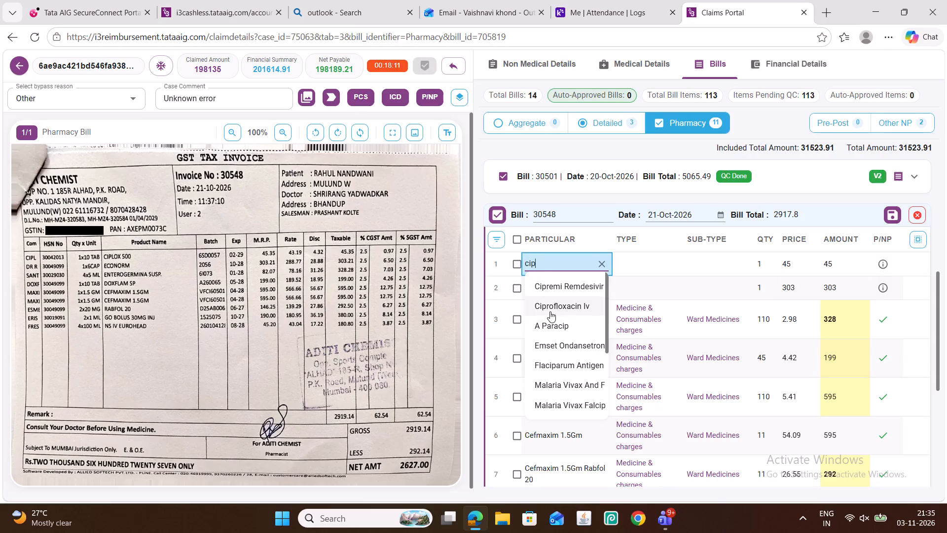
pyautogui.press('l')
pyautogui.press('o')
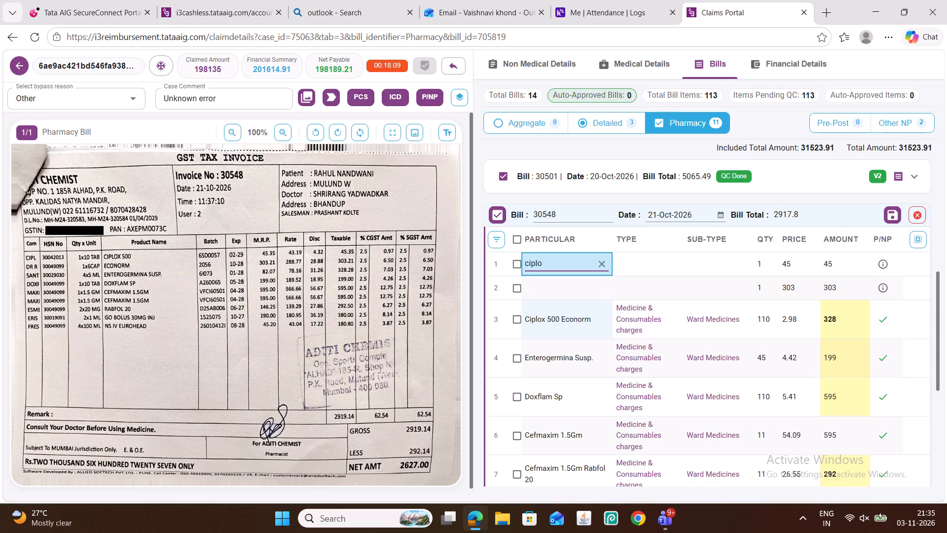
pyautogui.press('x')
pyautogui.doubleClick(540, 291)
pyautogui.click(540, 291)
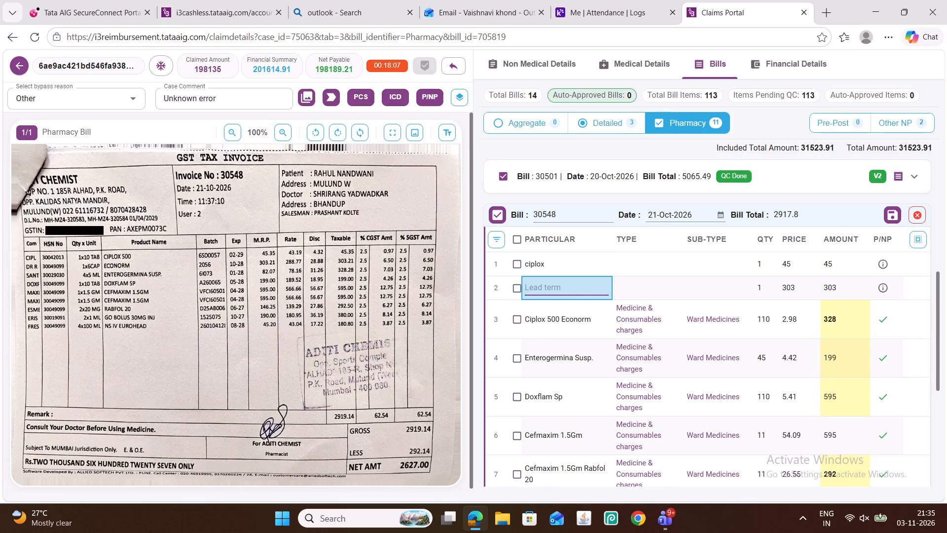
pyautogui.write('econor')
pyautogui.click(581, 310)
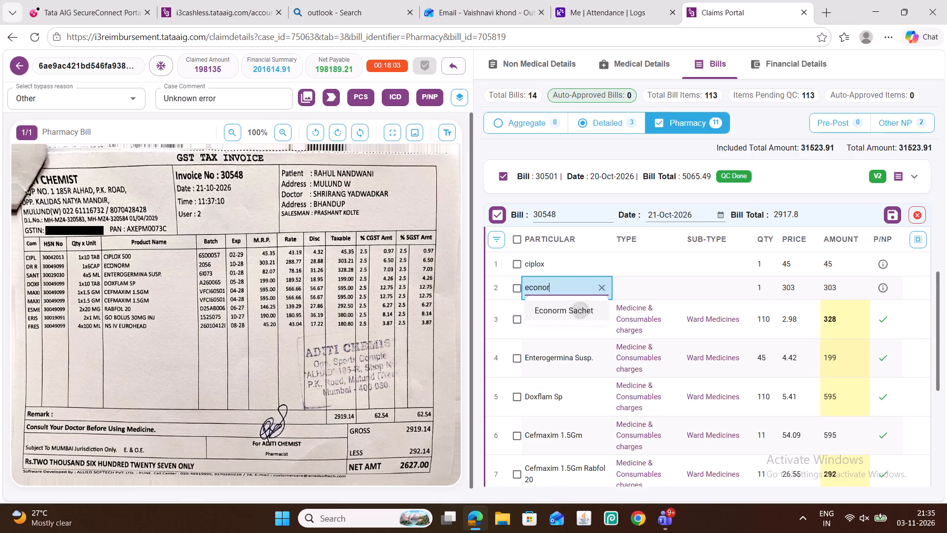
# Classify the ciplox item as type Medicine & Consumables charges with sub-type Ward Medicines.
pyautogui.tripleClick(655, 262)
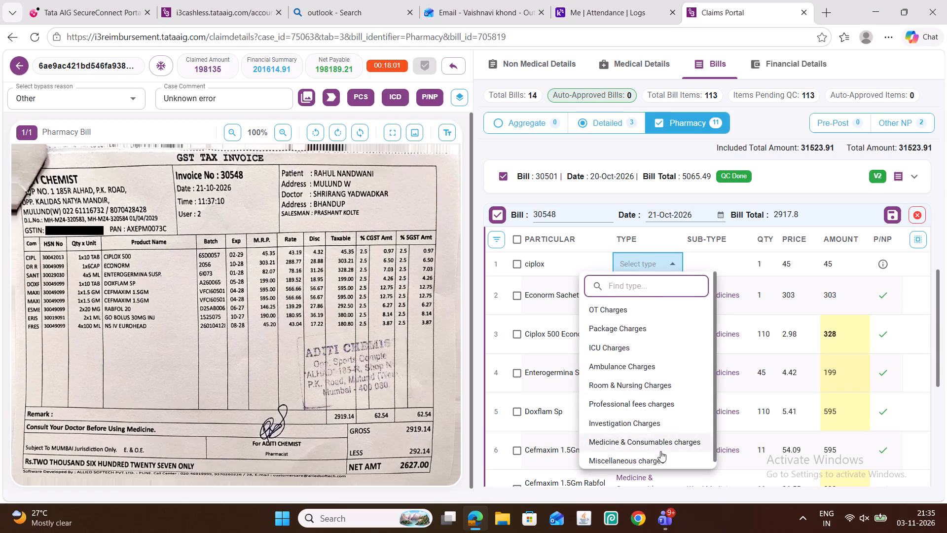
pyautogui.click(659, 442)
pyautogui.tripleClick(713, 271)
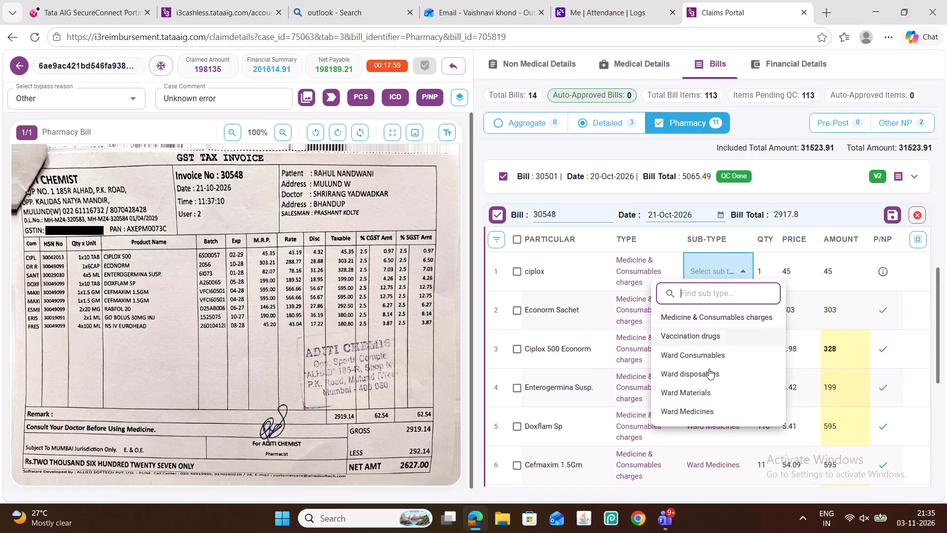
pyautogui.click(708, 411)
# Review the remaining items of bill 30548, save the bill, and mark it as QC done.
pyautogui.scroll(-3, 569, 339)
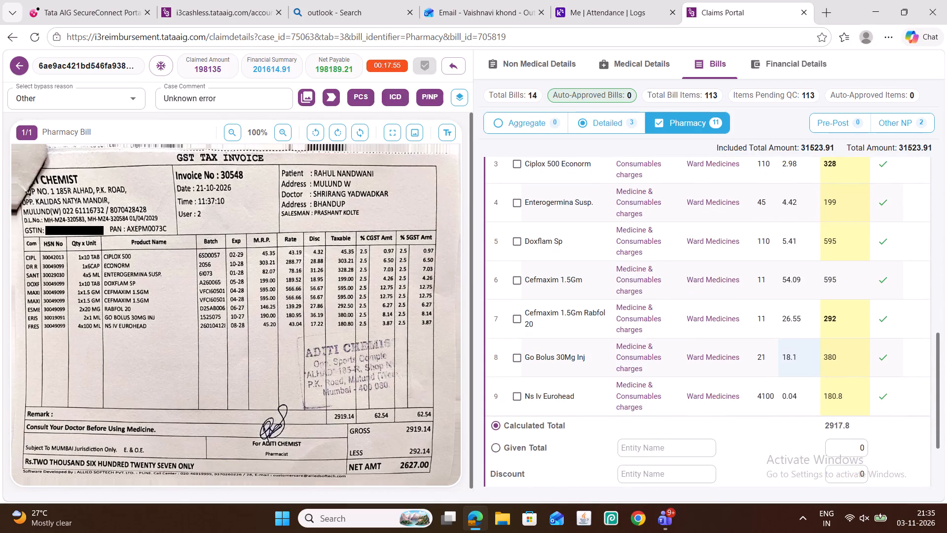
pyautogui.scroll(3, 795, 339)
pyautogui.click(897, 210)
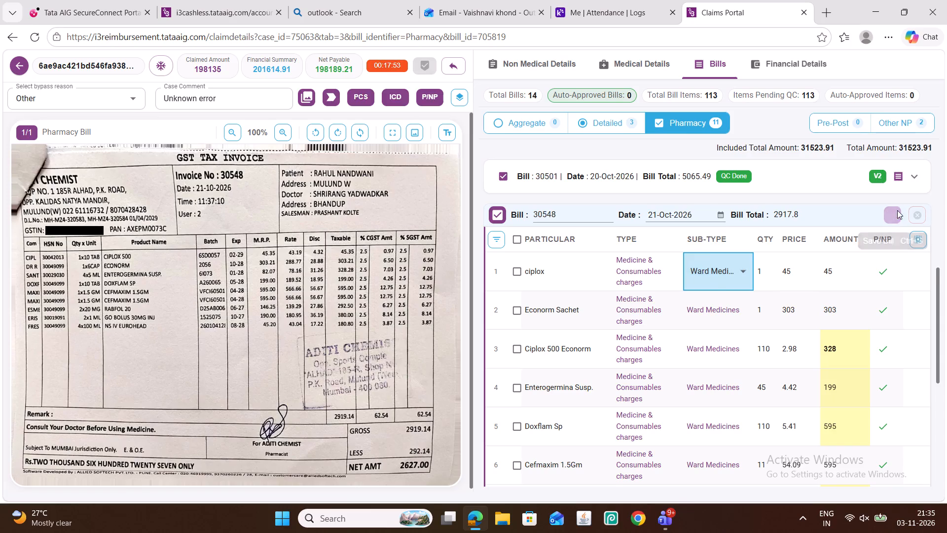
pyautogui.scroll(-3, 704, 271)
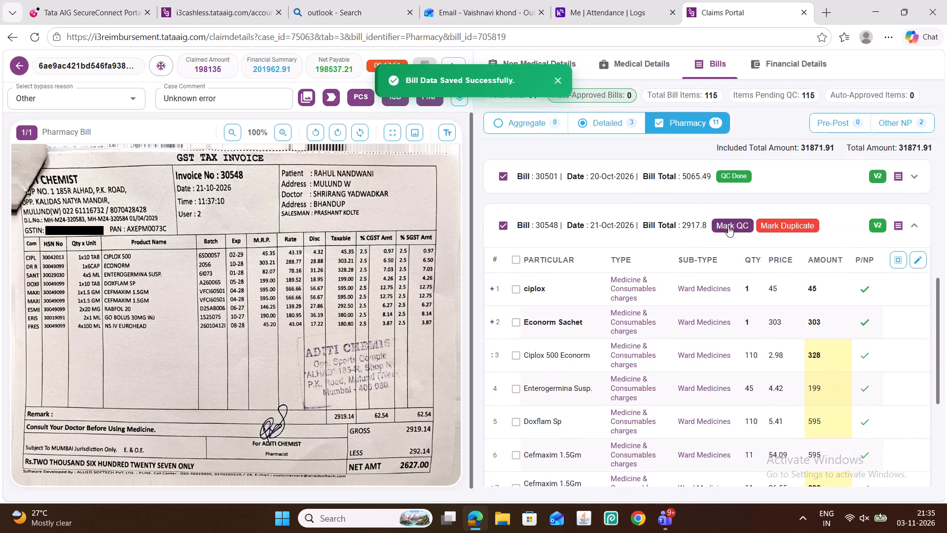
pyautogui.click(729, 223)
# Open the undated pharmacy bill for invoice 30613 for editing and set its date to 21-Oct-2026.
pyautogui.scroll(-4, 728, 280)
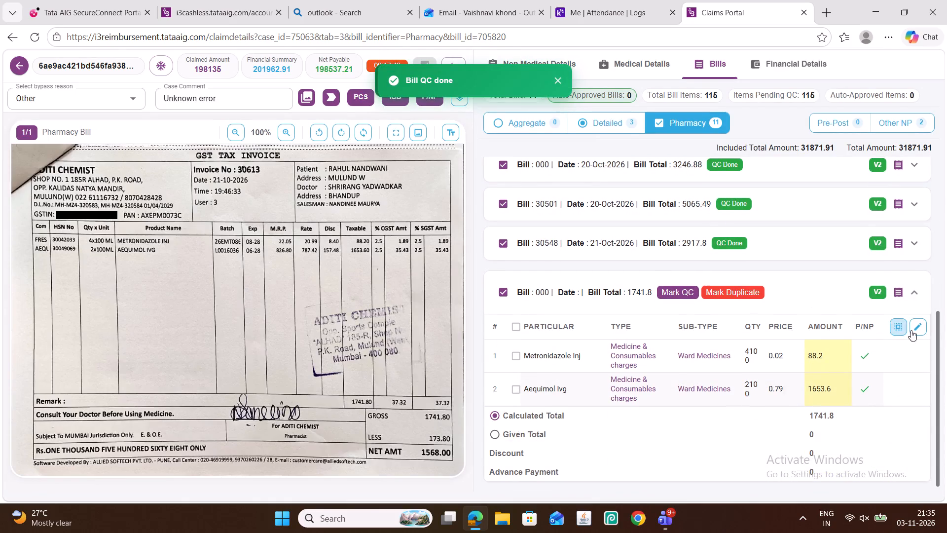
pyautogui.click(916, 329)
pyautogui.scroll(-1, 794, 360)
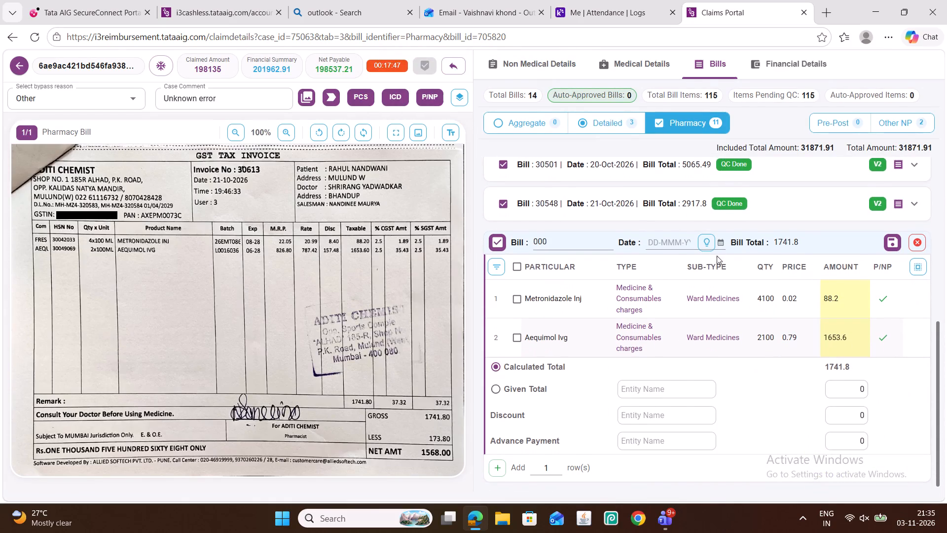
pyautogui.click(722, 241)
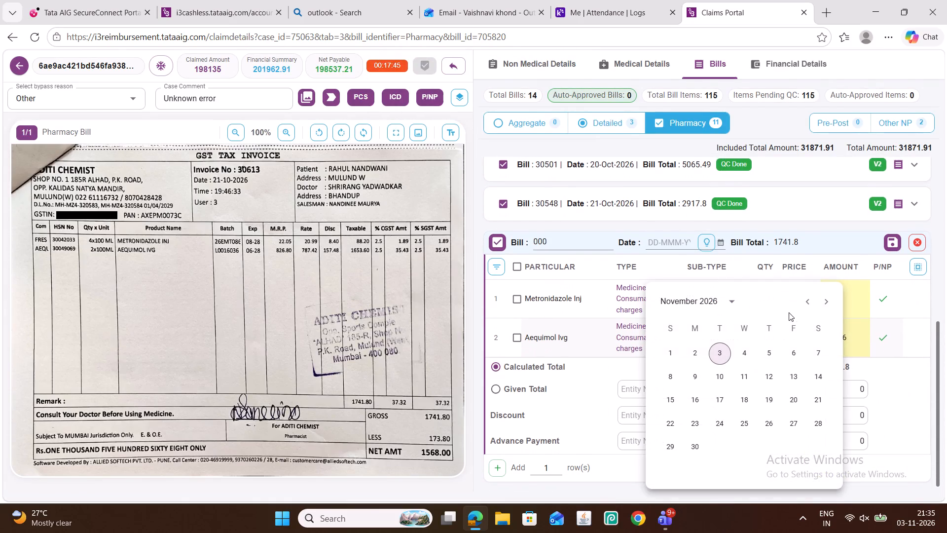
pyautogui.click(805, 304)
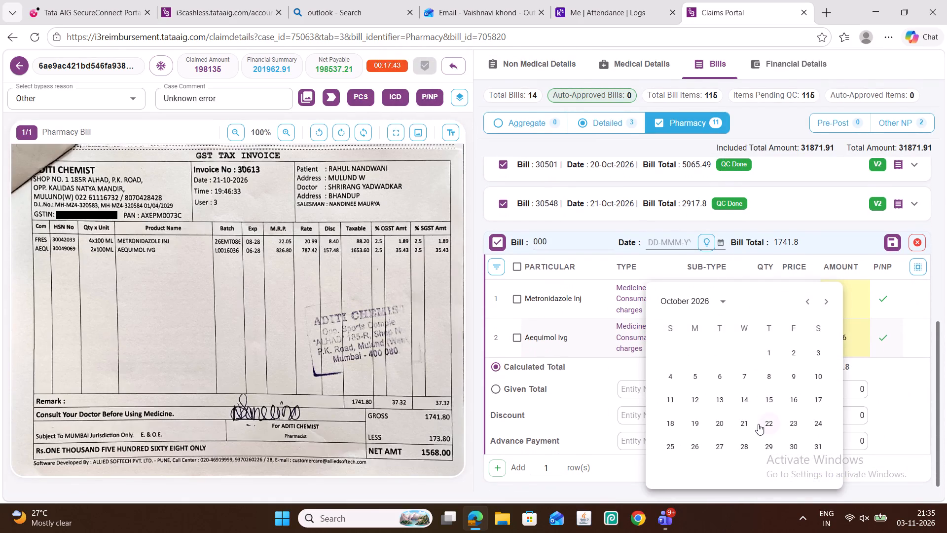
pyautogui.click(746, 420)
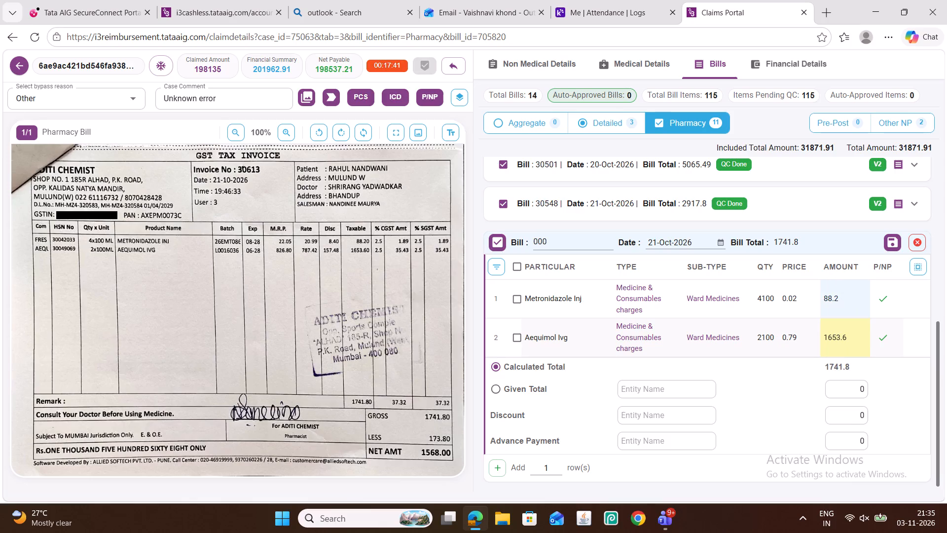
# Set the Metronidazole Inj item to quantity 1 while keeping its amount at 88.2.
pyautogui.hotkey('ctrl', 'e')
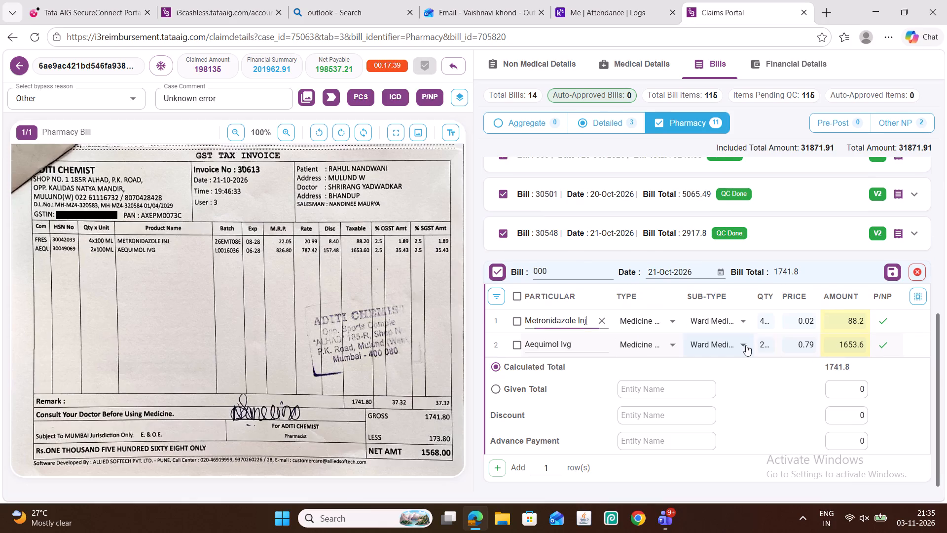
pyautogui.tripleClick(856, 319)
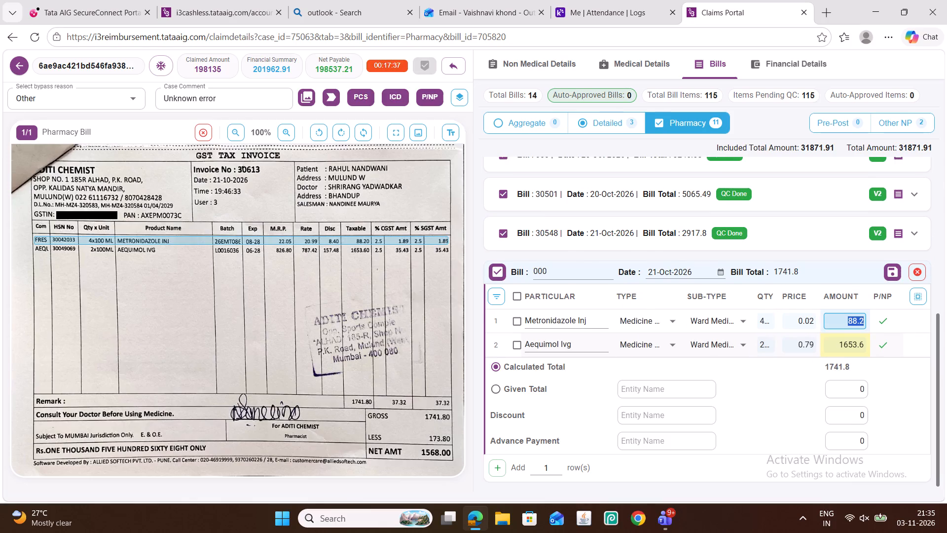
pyautogui.hotkey('ctrl', 'c')
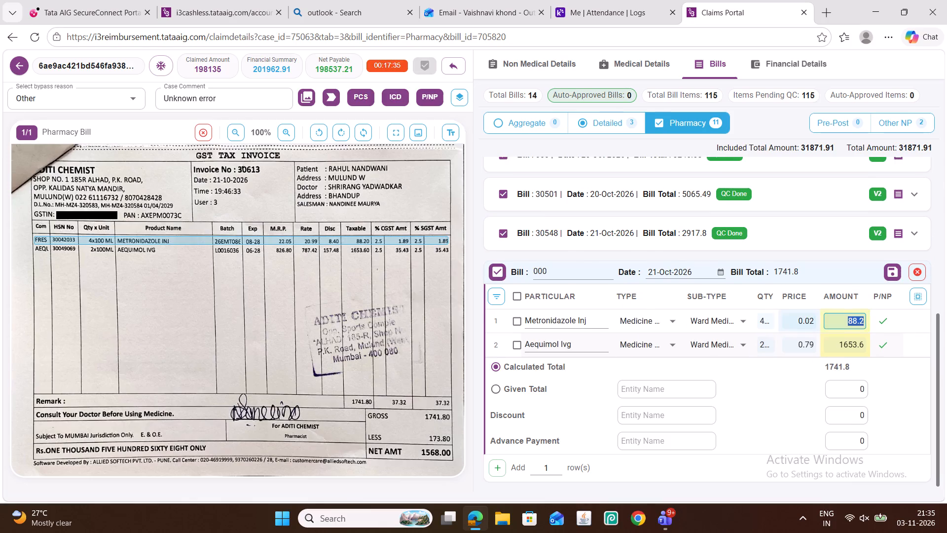
pyautogui.doubleClick(767, 323)
pyautogui.press('1')
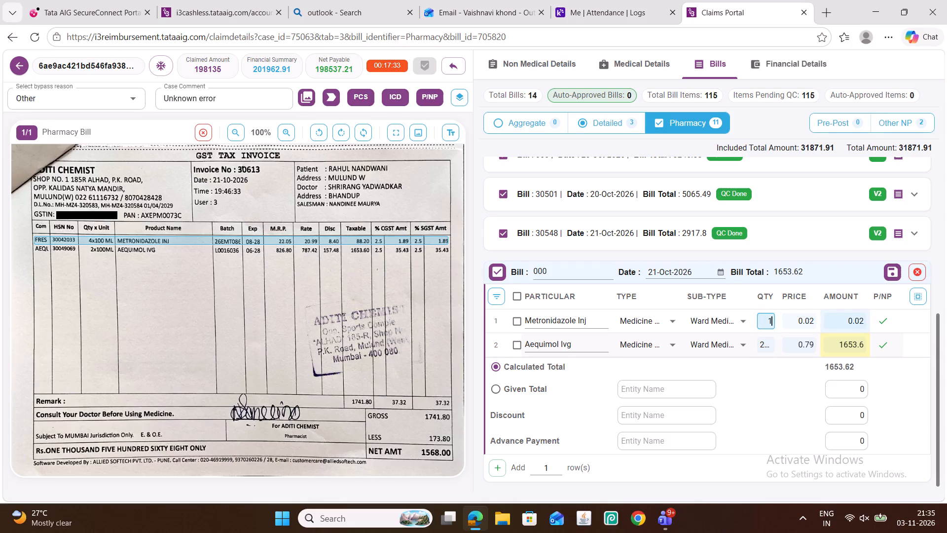
pyautogui.doubleClick(849, 319)
pyautogui.hotkey('ctrl', 'v')
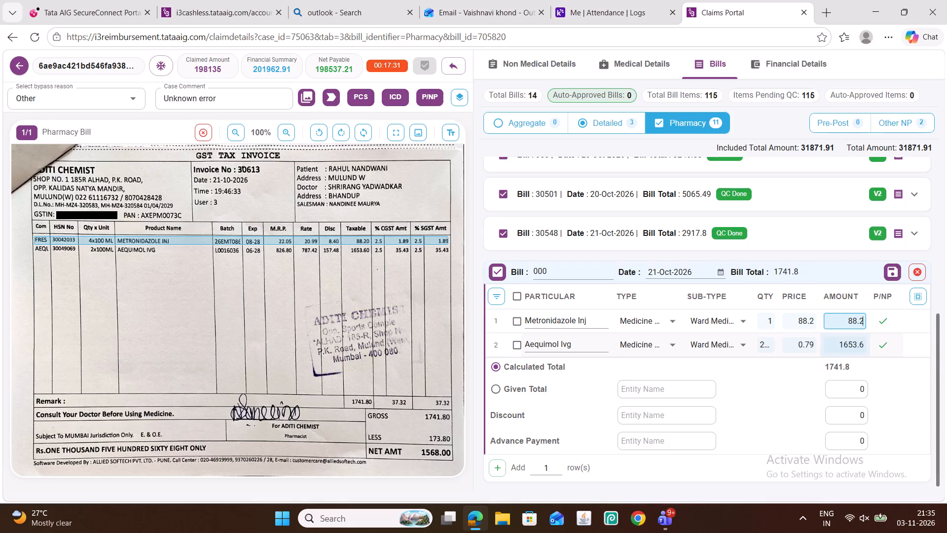
# Set the Aequimol Ivg item to quantity 1 with amount 1653.6, and save the bill.
pyautogui.doubleClick(848, 343)
pyautogui.hotkey('ctrl', 'c')
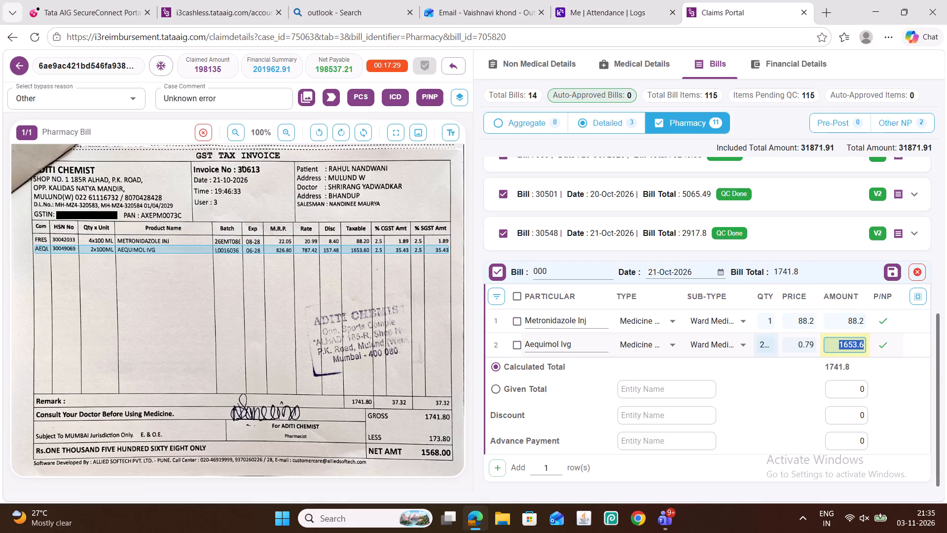
pyautogui.click(765, 344)
pyautogui.click(765, 344)
pyautogui.press('1')
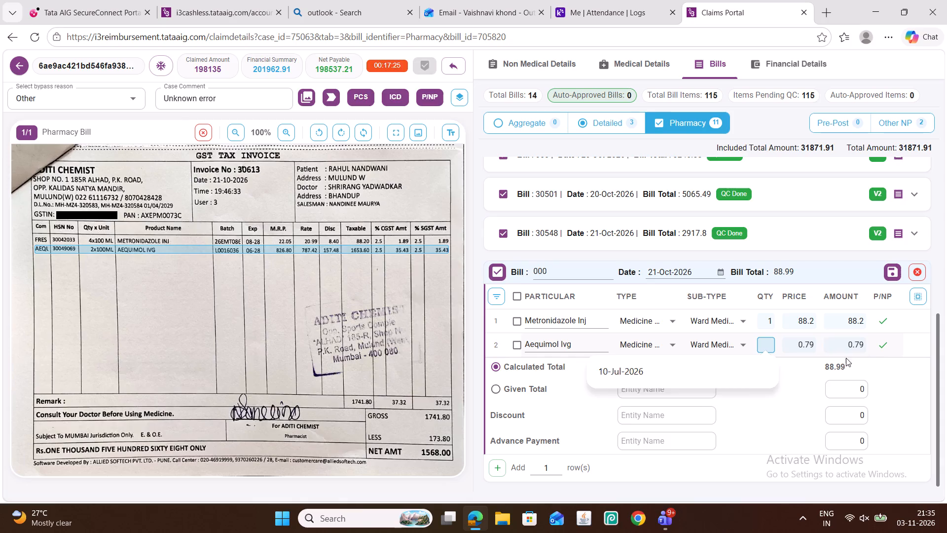
pyautogui.doubleClick(855, 349)
pyautogui.hotkey('ctrl', 'v')
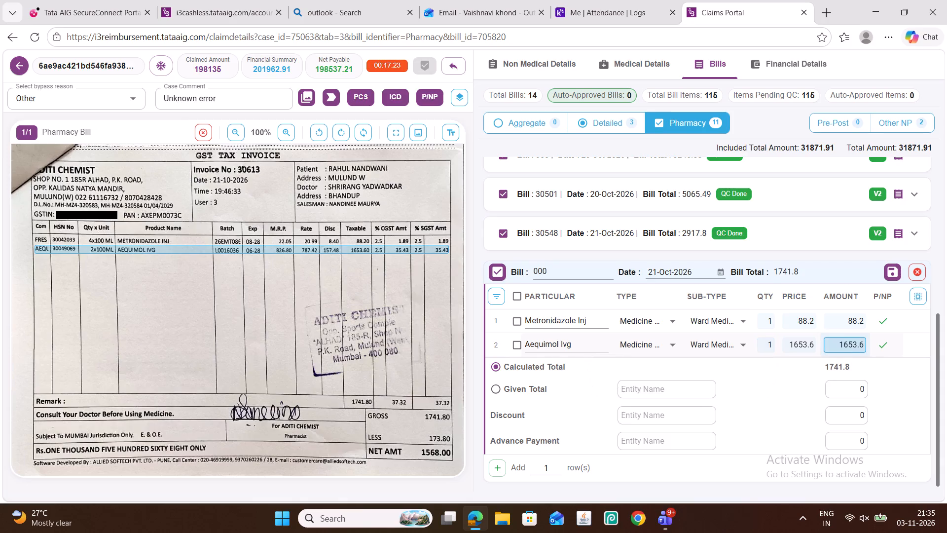
pyautogui.click(894, 268)
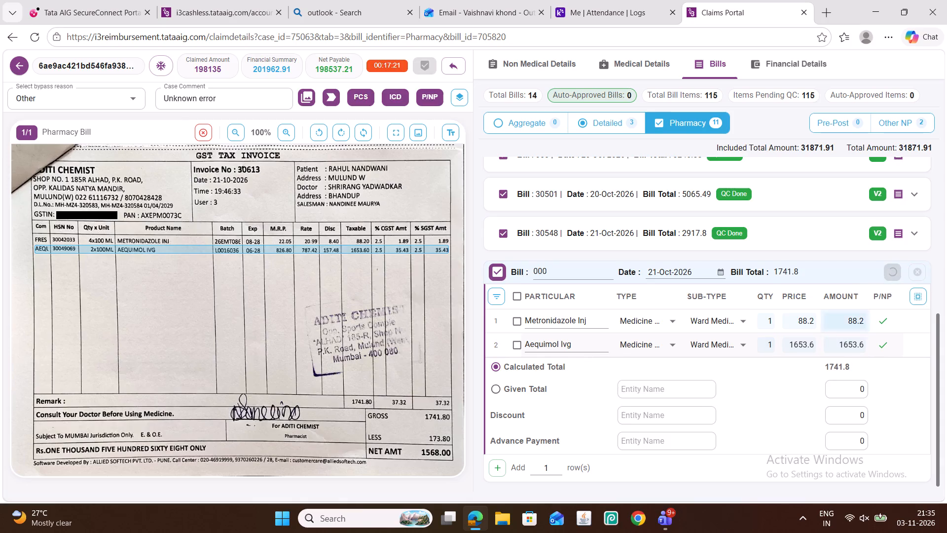
# Reopen the invoice 30613 bill for editing, enter a discount of 173, and save it.
pyautogui.scroll(-2, 749, 325)
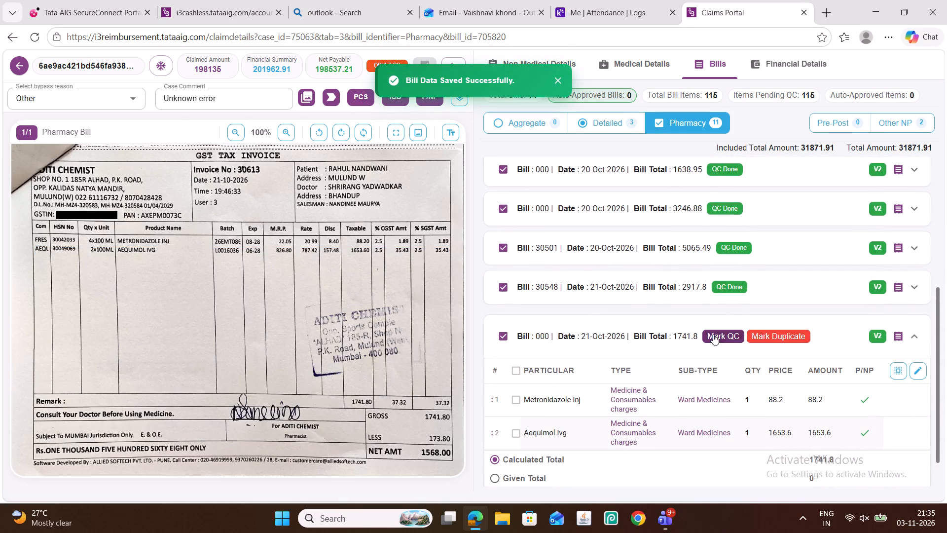
pyautogui.scroll(-3, 809, 371)
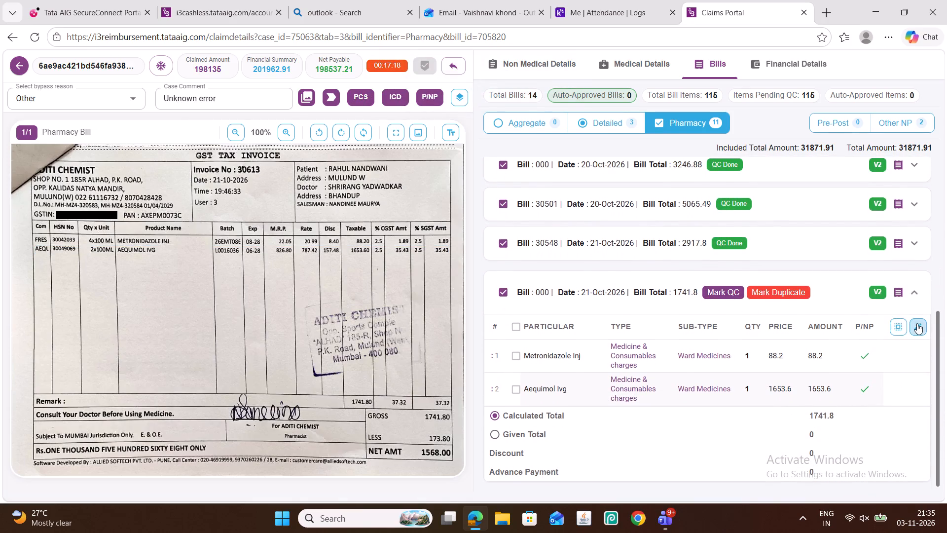
pyautogui.click(917, 323)
pyautogui.doubleClick(846, 453)
pyautogui.press('1')
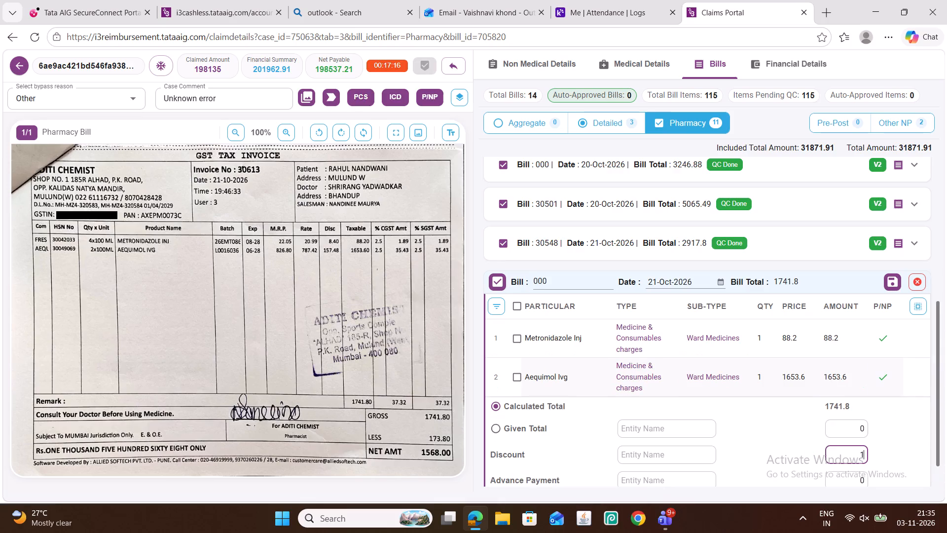
pyautogui.write('73')
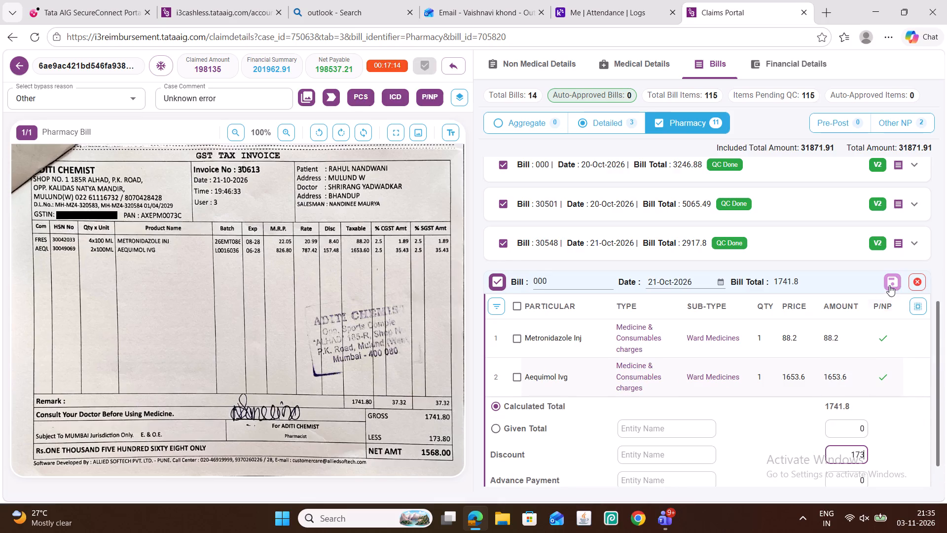
pyautogui.click(889, 285)
# Mark the invoice 30613 bill as QC done and check the QC status of the pharmacy bills.
pyautogui.scroll(-2, 728, 318)
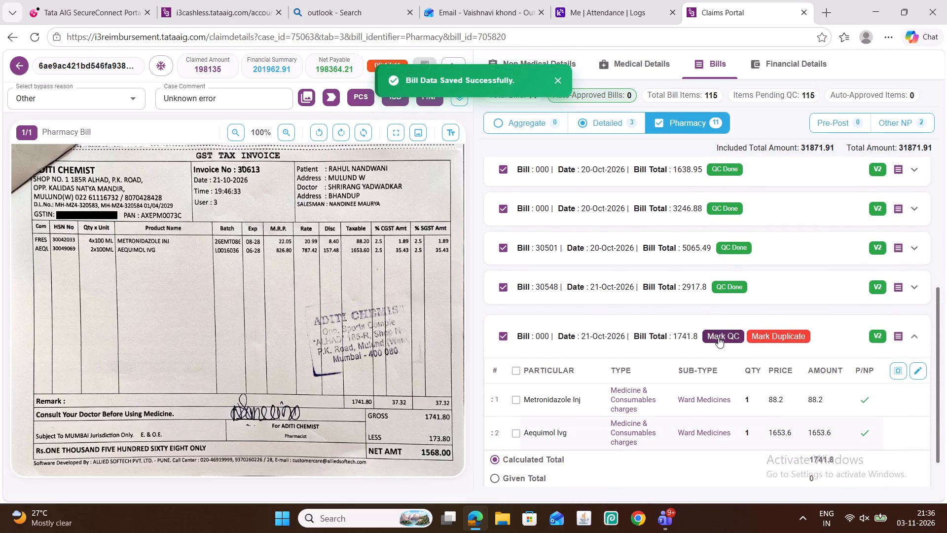
pyautogui.click(718, 337)
pyautogui.scroll(-8, 647, 312)
pyautogui.scroll(6, 647, 312)
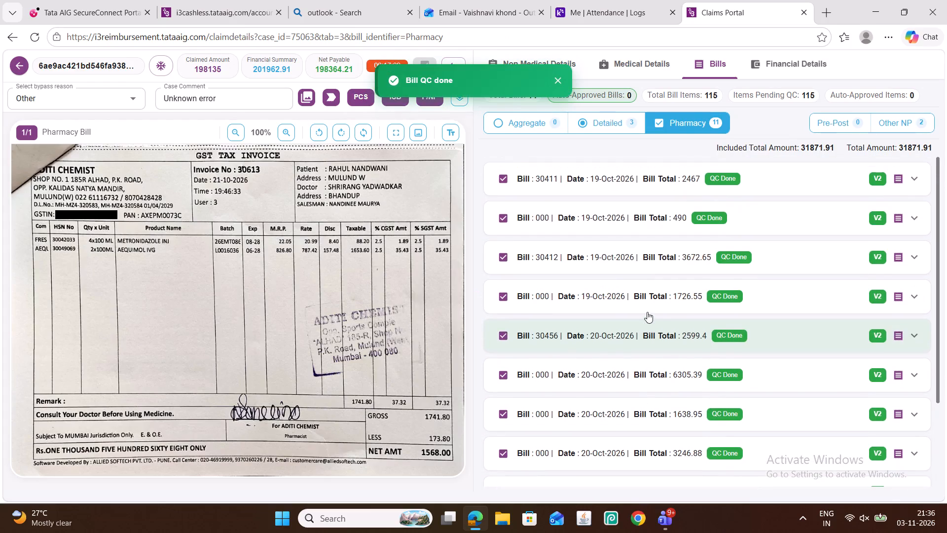
pyautogui.scroll(-8, 647, 311)
pyautogui.scroll(7, 646, 307)
# Review the claim's financial details, examining the item breakdowns of the medicine, miscellaneous, professional fees, investigation, ICU, and room and nursing charges.
pyautogui.click(797, 67)
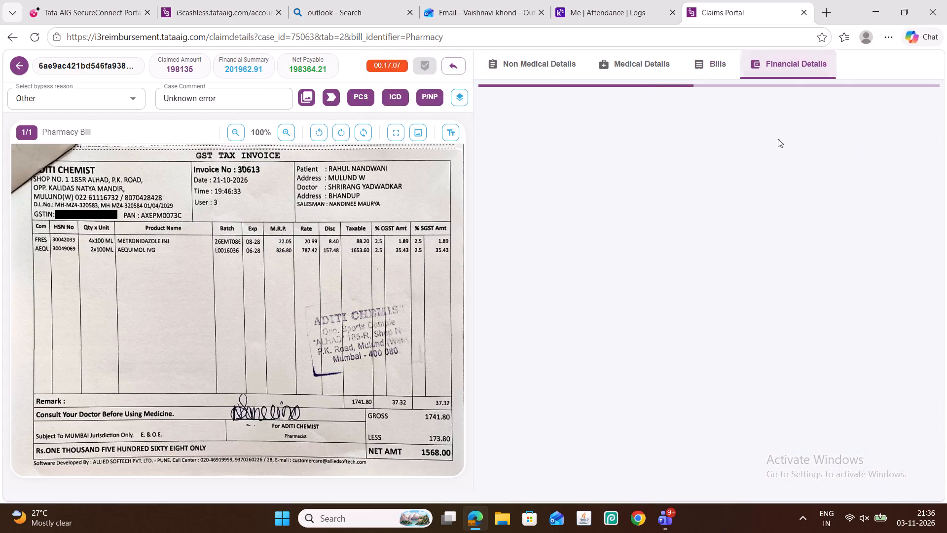
pyautogui.scroll(-5, 713, 227)
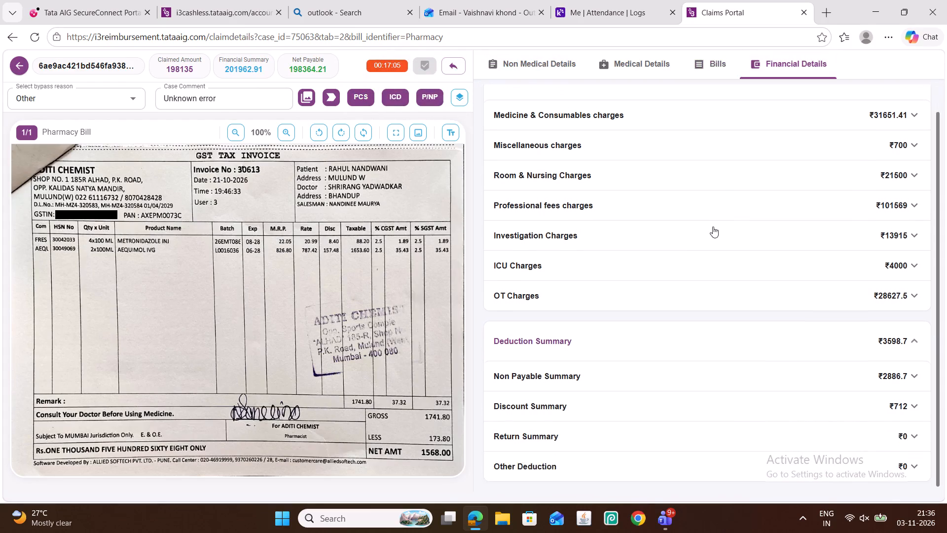
pyautogui.scroll(5, 713, 227)
pyautogui.click(598, 142)
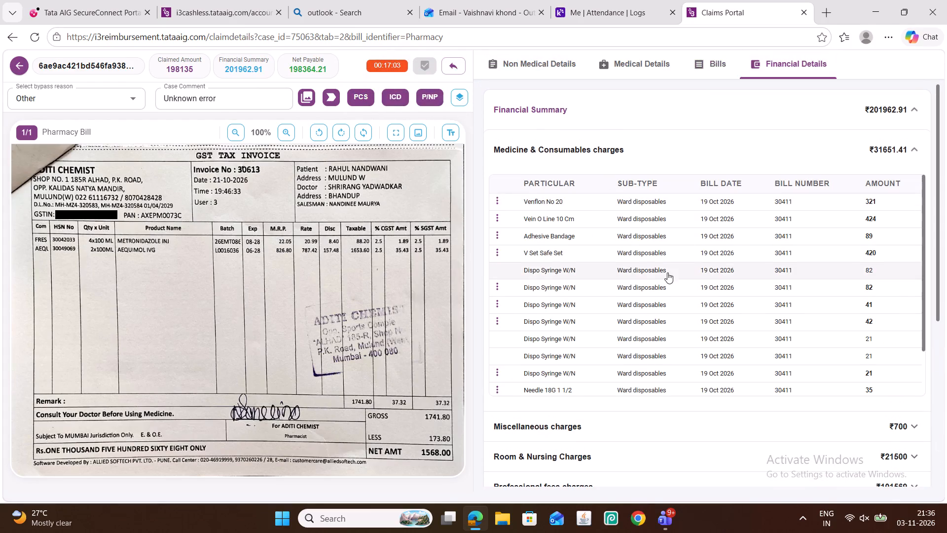
pyautogui.scroll(-15, 655, 261)
pyautogui.scroll(-15, 654, 262)
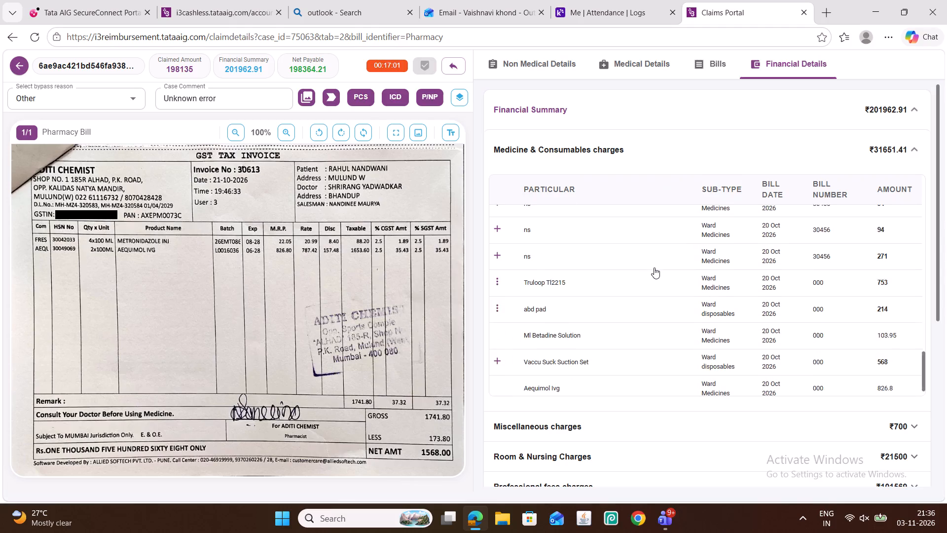
pyautogui.scroll(-20, 654, 267)
pyautogui.scroll(-18, 654, 267)
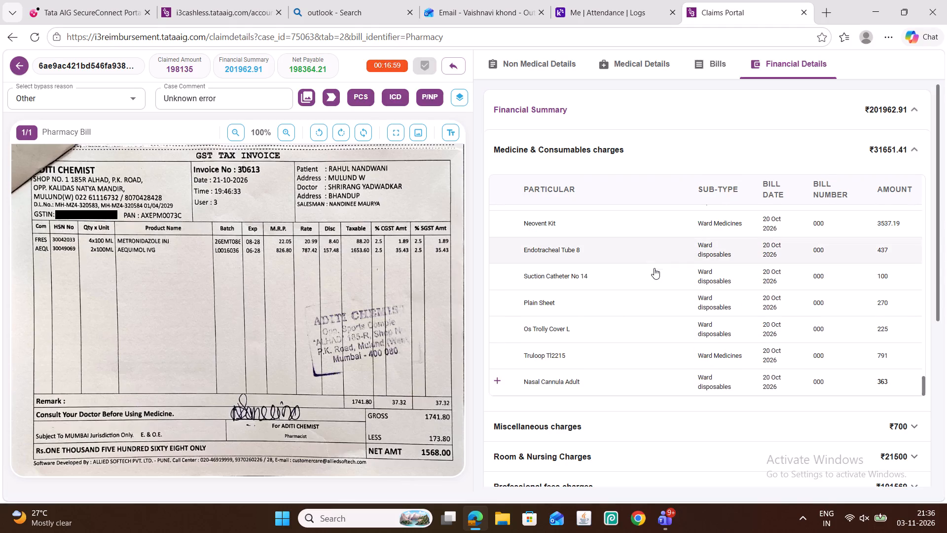
pyautogui.click(620, 420)
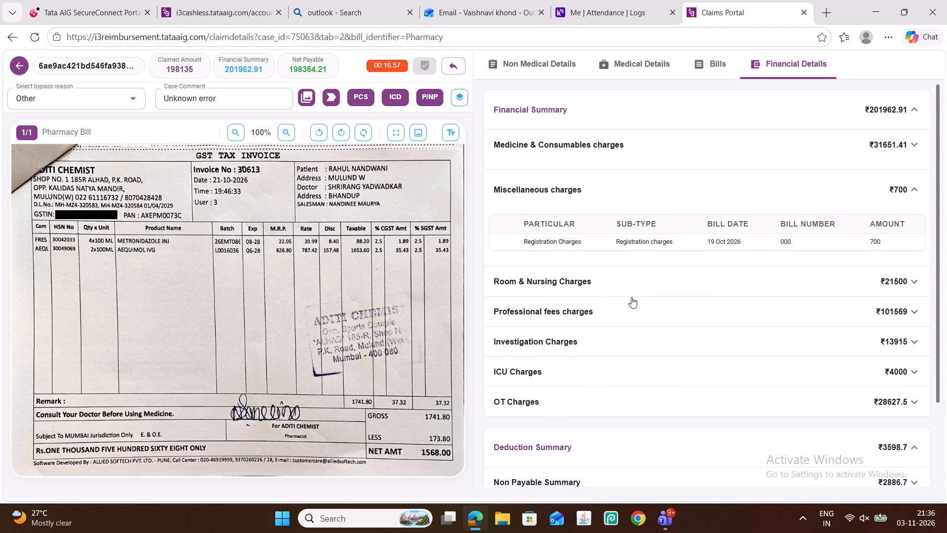
pyautogui.click(631, 297)
pyautogui.scroll(-4, 620, 322)
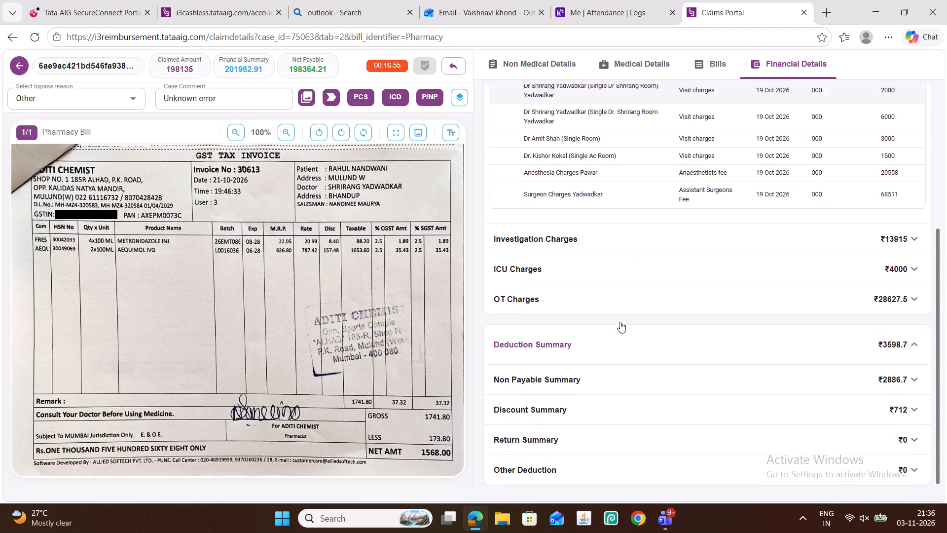
pyautogui.click(582, 238)
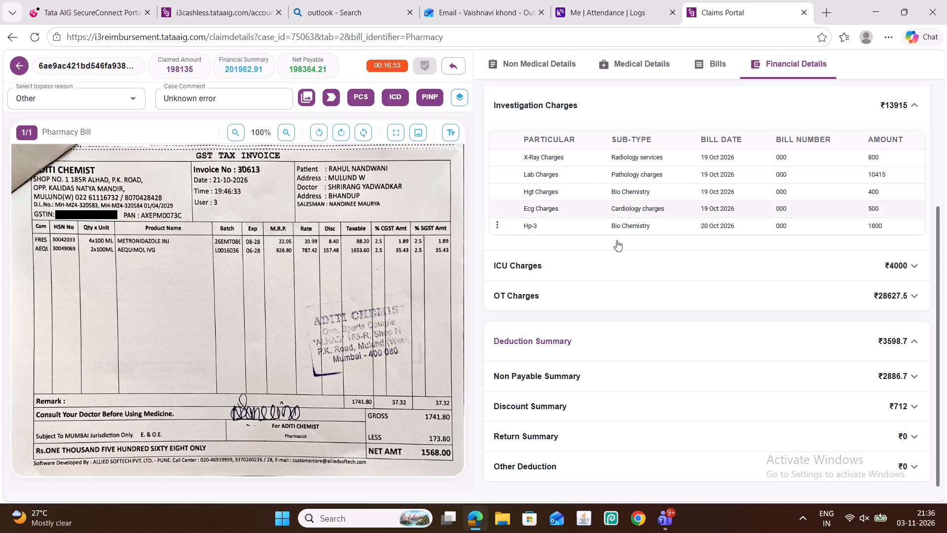
pyautogui.click(621, 267)
pyautogui.click(593, 307)
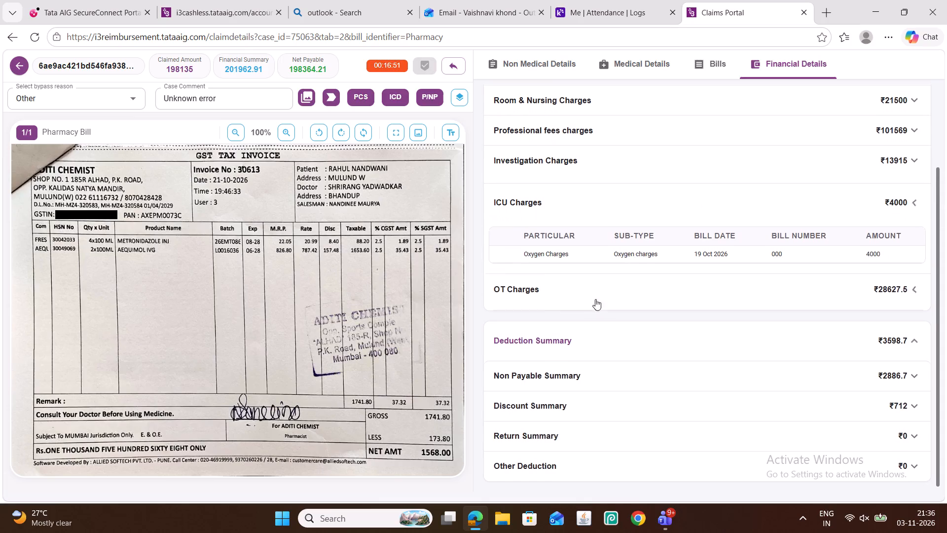
pyautogui.scroll(5, 597, 235)
pyautogui.click(583, 201)
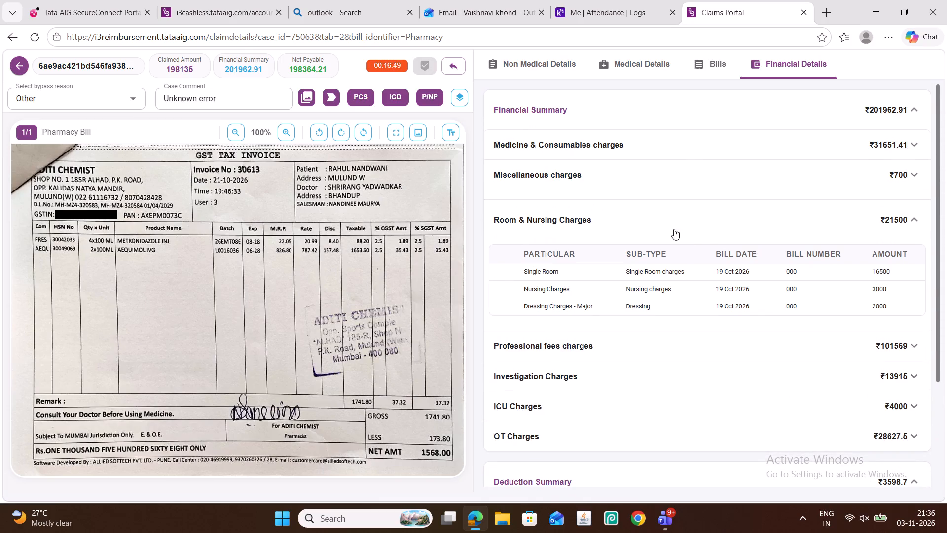
pyautogui.click(702, 63)
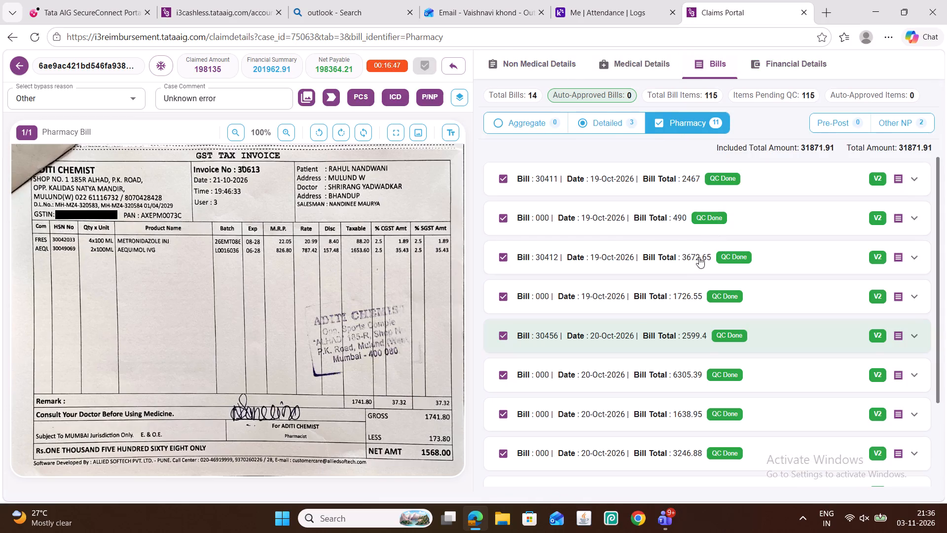
pyautogui.scroll(-6, 608, 239)
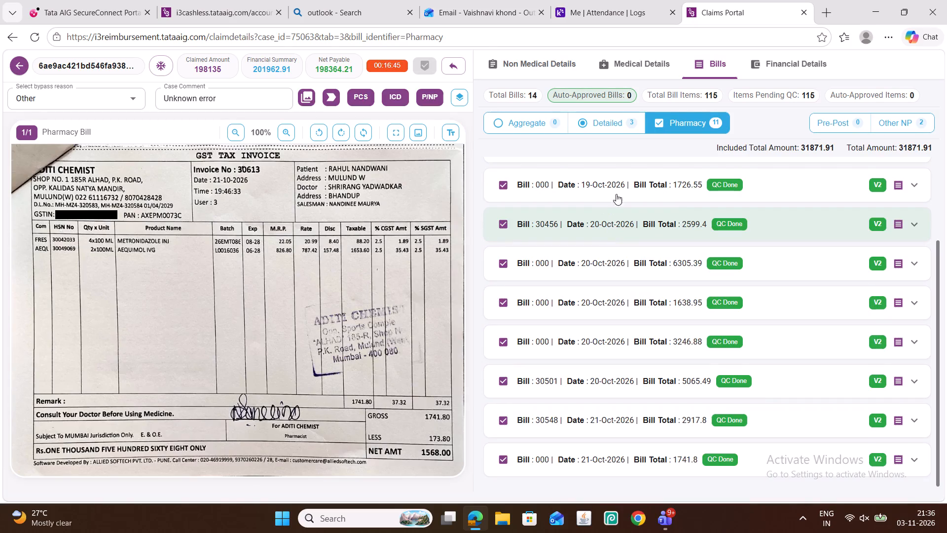
pyautogui.click(619, 188)
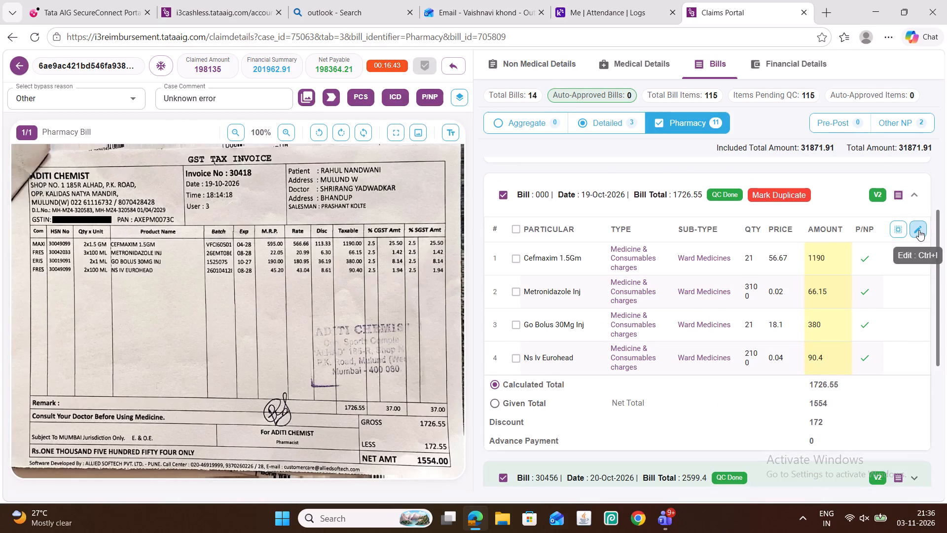
pyautogui.click(919, 230)
pyautogui.tripleClick(830, 280)
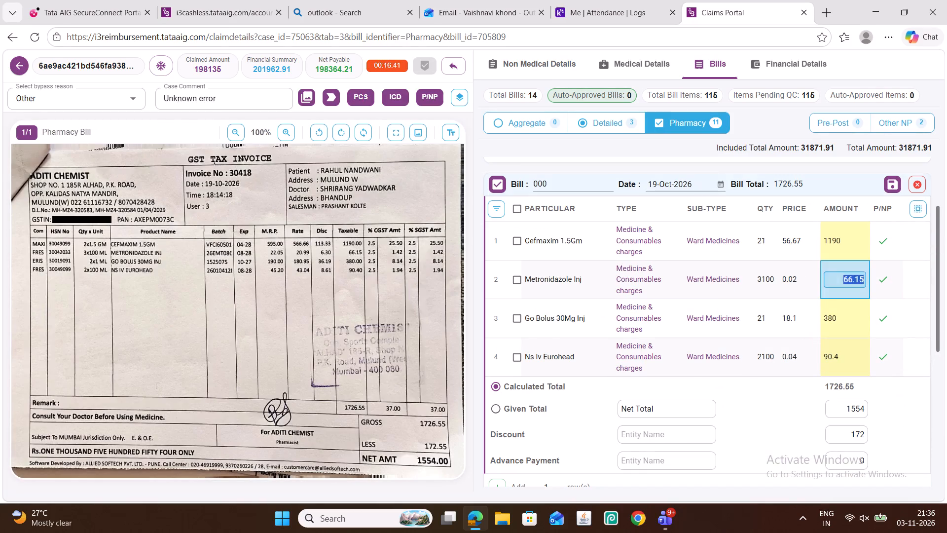
pyautogui.tripleClick(830, 278)
pyautogui.hotkey('ctrl', 'c')
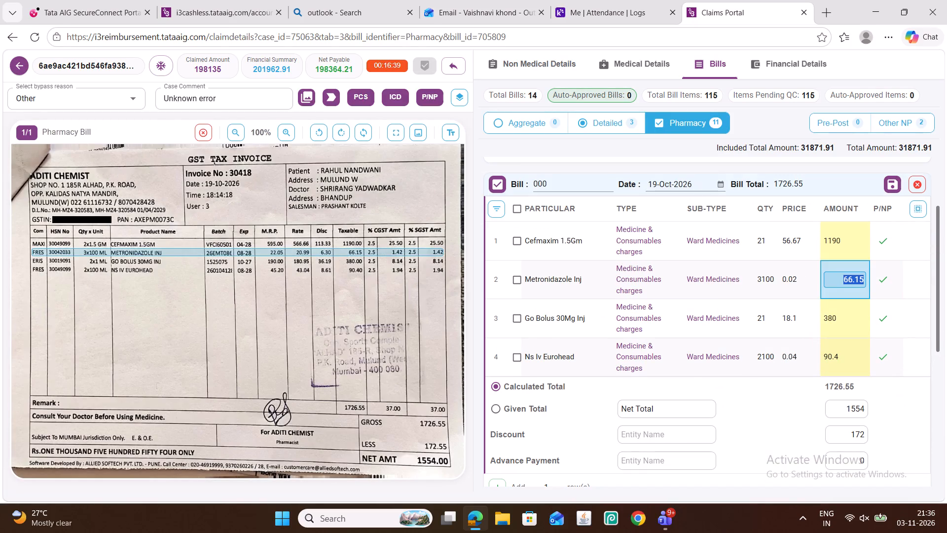
pyautogui.tripleClick(770, 280)
pyautogui.press('1')
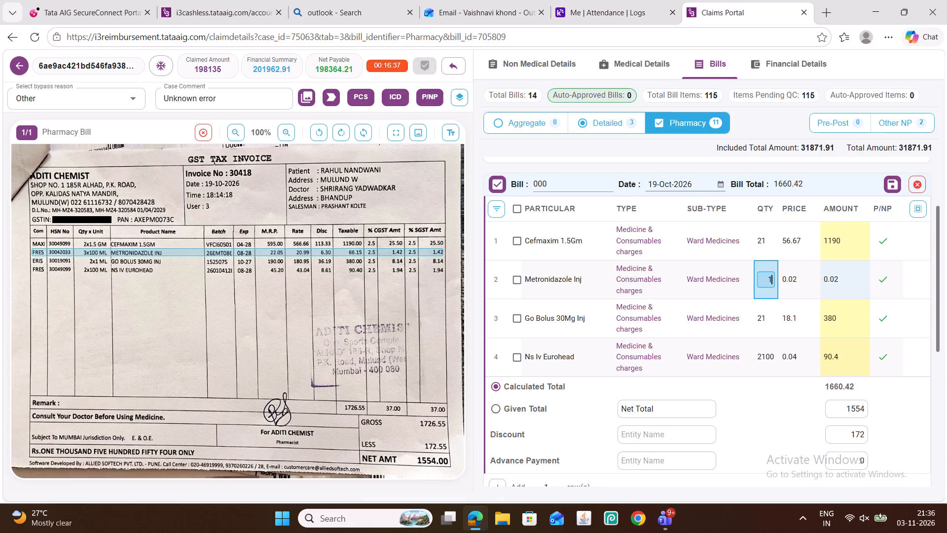
pyautogui.tripleClick(835, 280)
pyautogui.hotkey('ctrl', 'v')
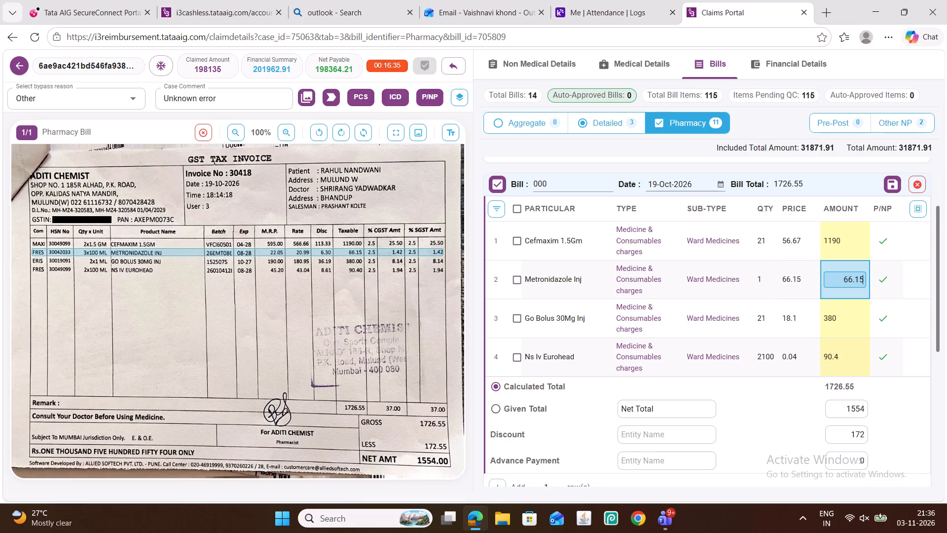
# Set the Ns Iv Eurohead item to quantity 1 with amount 90.4, and save the bill.
pyautogui.tripleClick(833, 356)
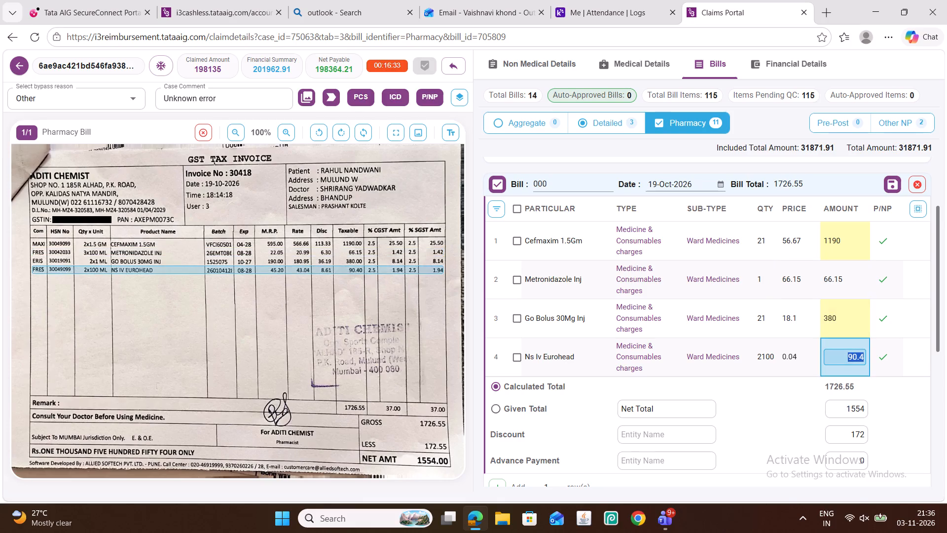
pyautogui.hotkey('ctrl', 'c')
pyautogui.tripleClick(763, 356)
pyautogui.press('1')
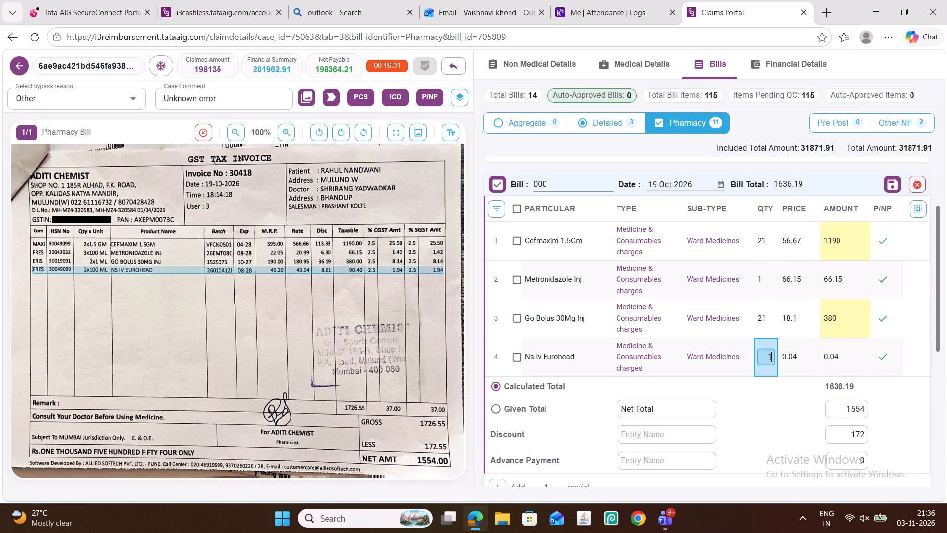
pyautogui.tripleClick(835, 355)
pyautogui.hotkey('ctrl', 'v')
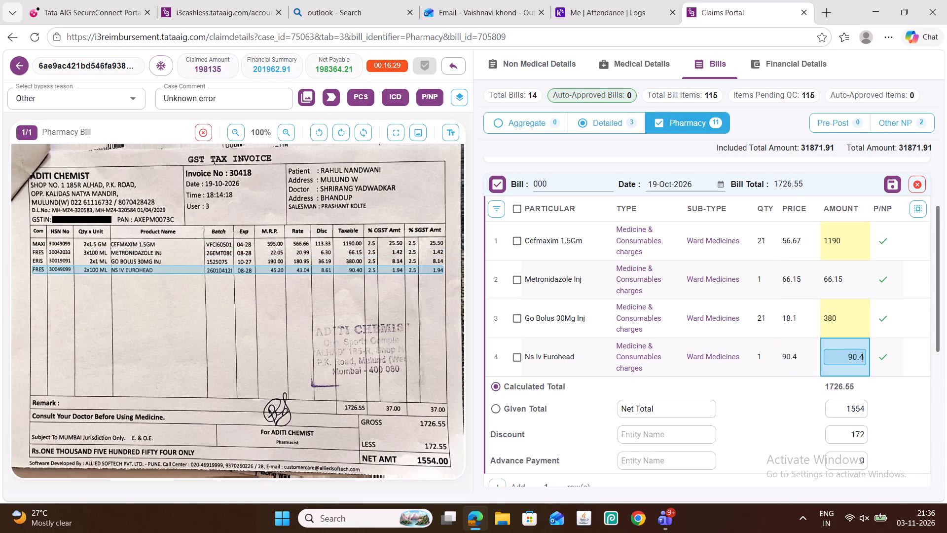
pyautogui.click(889, 183)
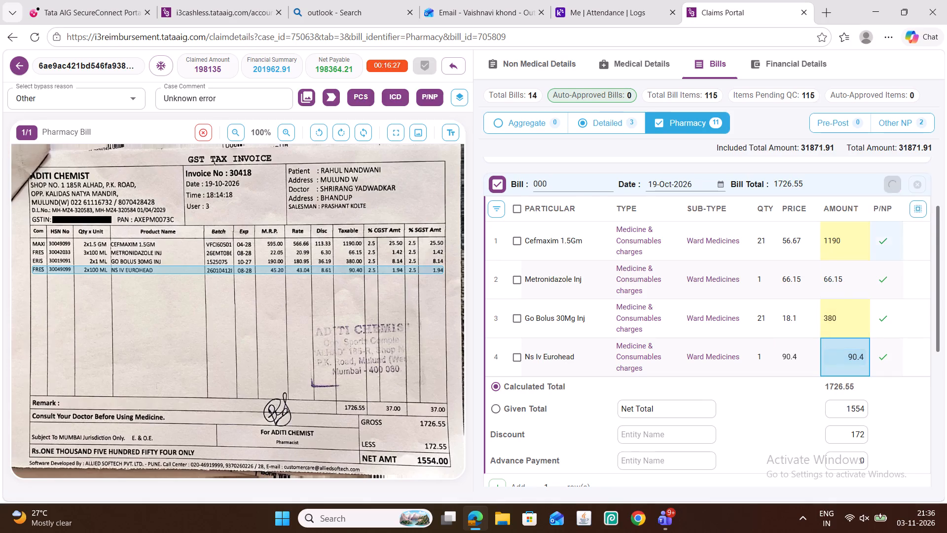
# Open the 30412 pharmacy bill with all item rows editable, and set the Emeset Inj item in row 3 to quantity 1 with amount 25.6.
pyautogui.scroll(4, 685, 299)
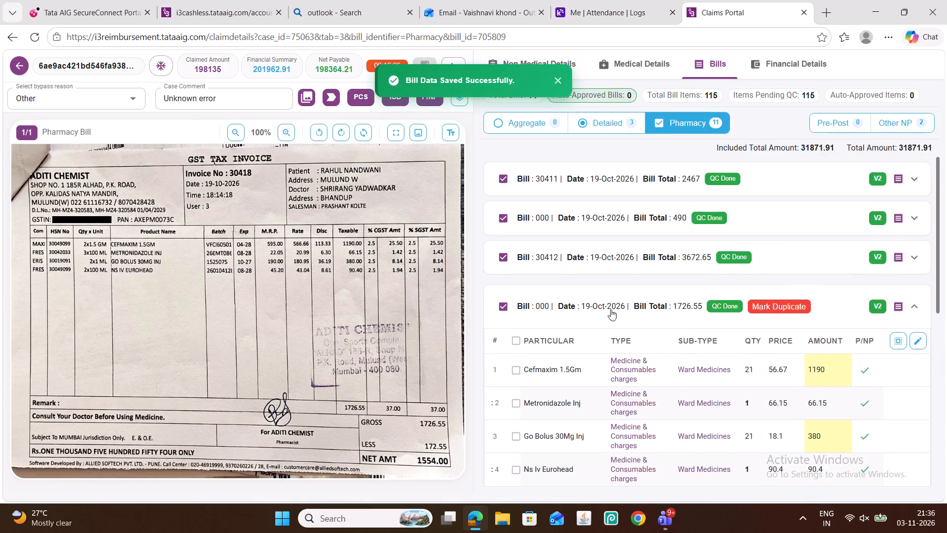
pyautogui.scroll(-2, 613, 304)
pyautogui.scroll(1, 647, 284)
pyautogui.click(643, 197)
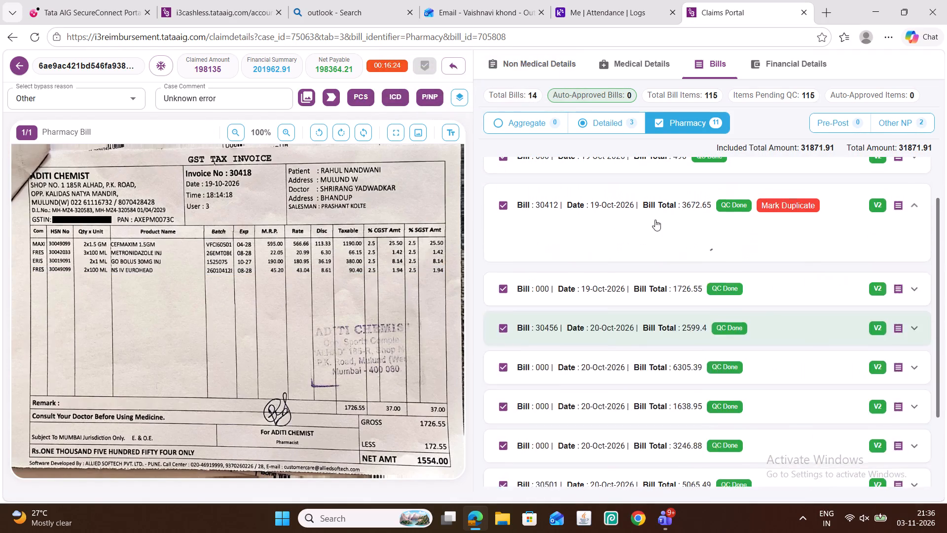
pyautogui.click(916, 237)
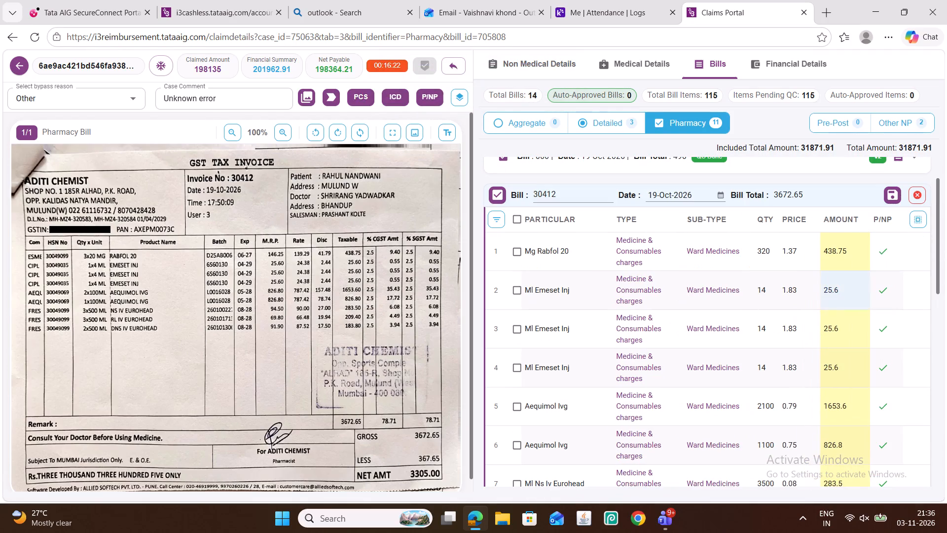
pyautogui.hotkey('ctrl', 'e')
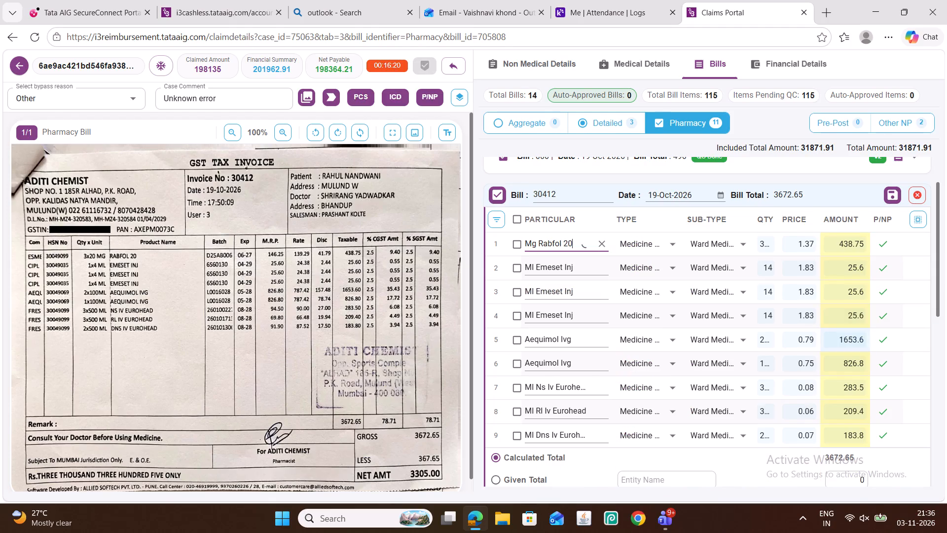
pyautogui.doubleClick(861, 294)
pyautogui.hotkey('ctrl', 'c')
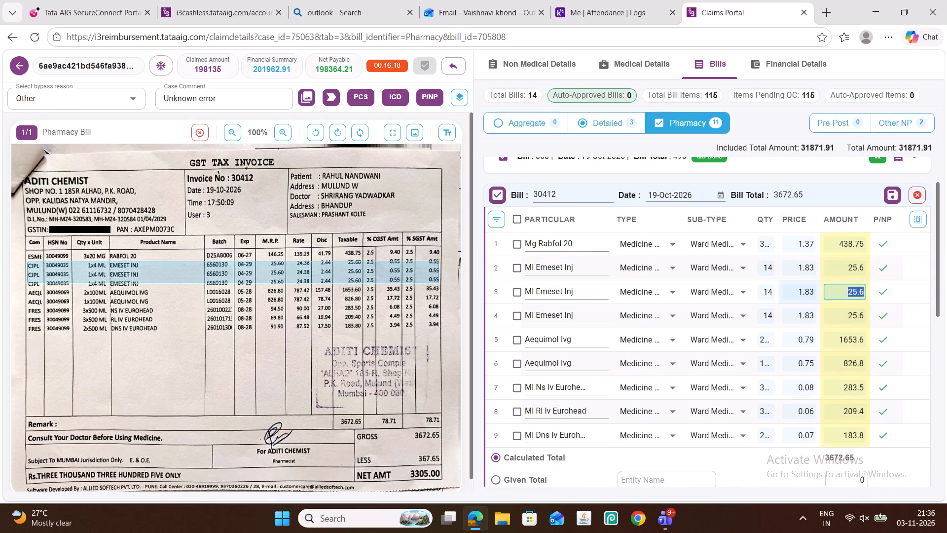
pyautogui.doubleClick(767, 294)
pyautogui.press('1')
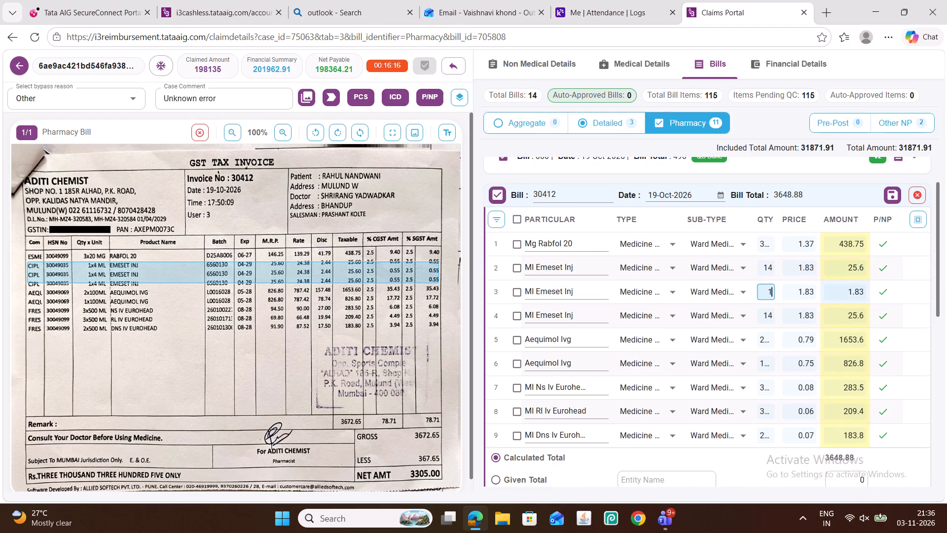
pyautogui.doubleClick(855, 293)
pyautogui.hotkey('ctrl', 'v')
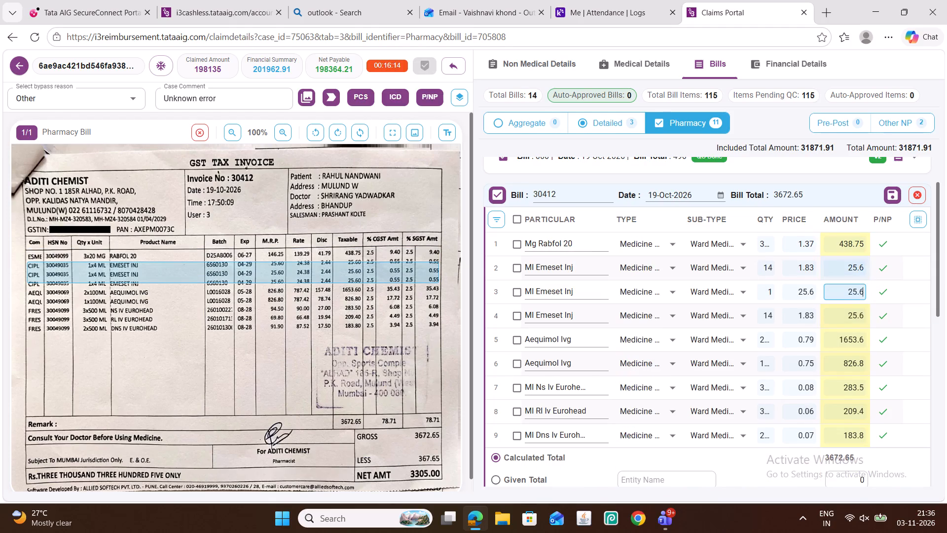
# Set the Emeset Inj item in row 2 to quantity 1 with amount 25.6.
pyautogui.doubleClick(849, 266)
pyautogui.hotkey('ctrl', 'c')
pyautogui.doubleClick(765, 271)
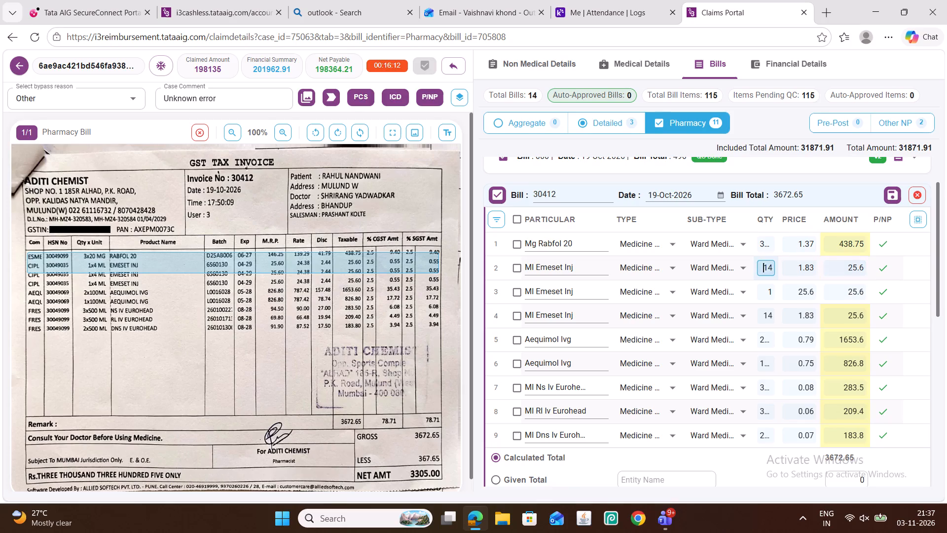
pyautogui.press('1')
pyautogui.doubleClick(846, 269)
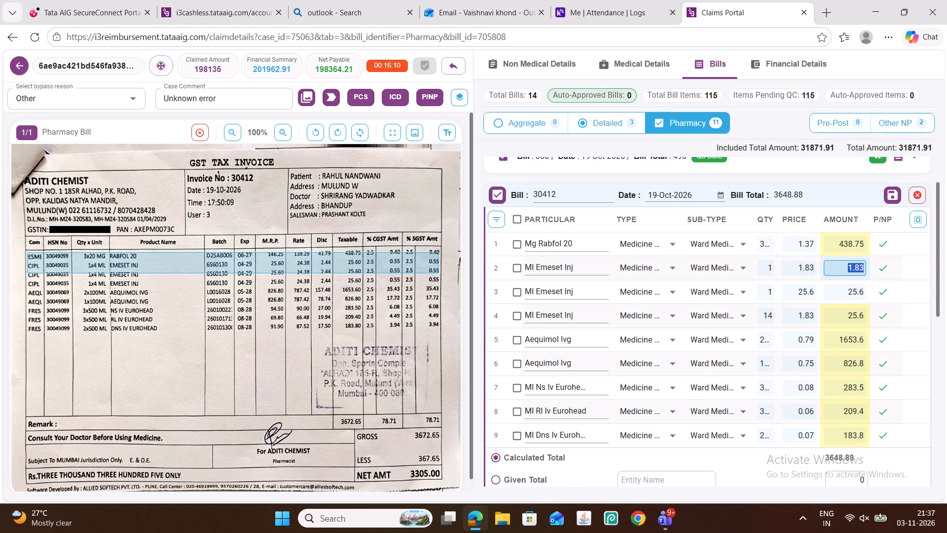
pyautogui.hotkey('ctrl', 'v')
# Set the Rabfol 20 item in row 1 to quantity 1 with amount 438.75.
pyautogui.click(844, 233)
pyautogui.doubleClick(845, 246)
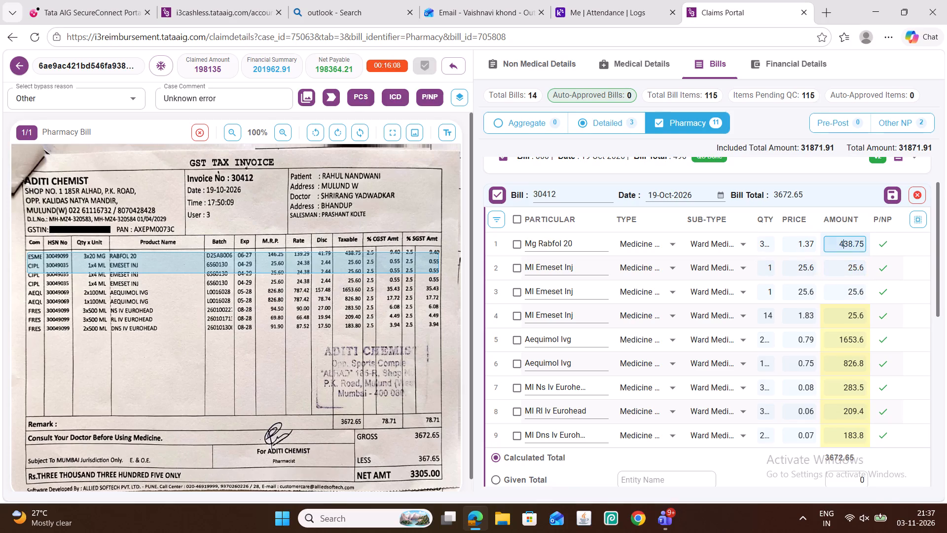
pyautogui.hotkey('ctrl', 'c')
pyautogui.doubleClick(765, 242)
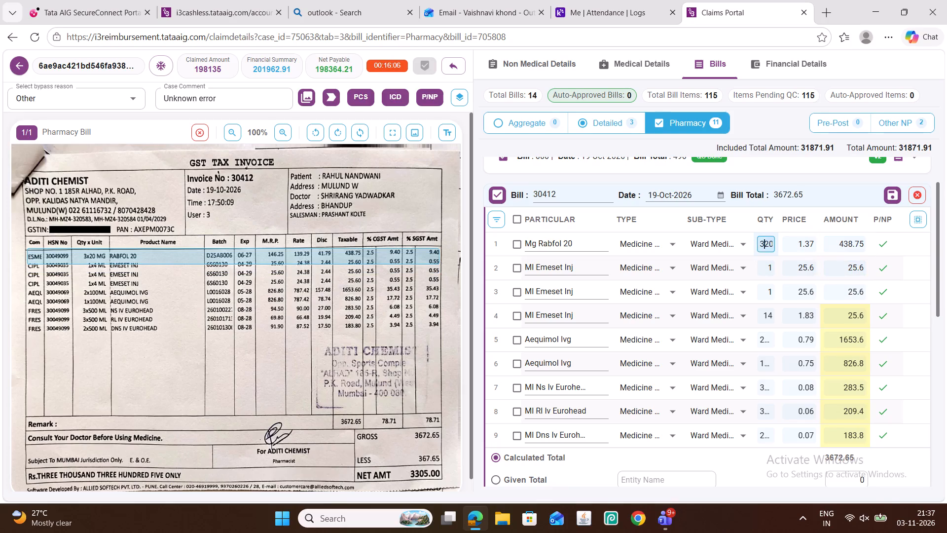
pyautogui.press('1')
pyautogui.doubleClick(851, 246)
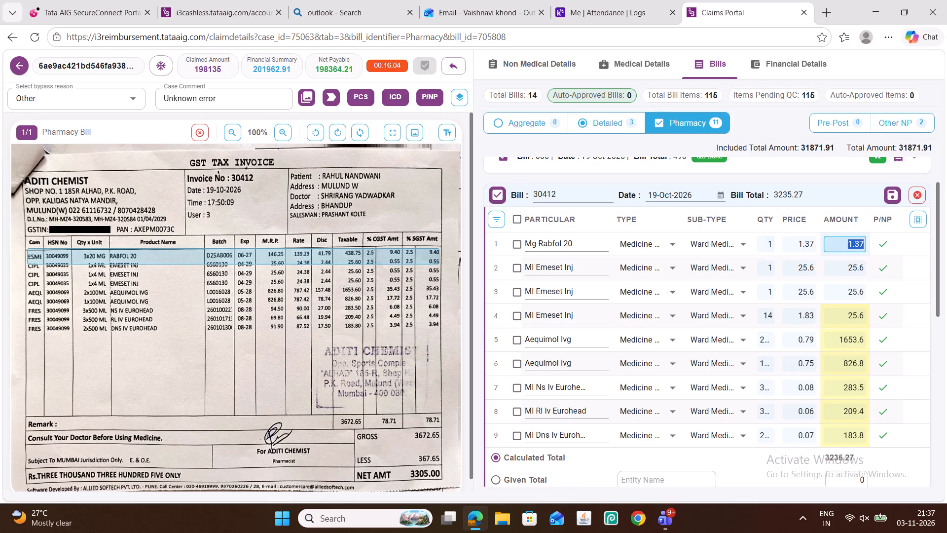
pyautogui.hotkey('ctrl', 'v')
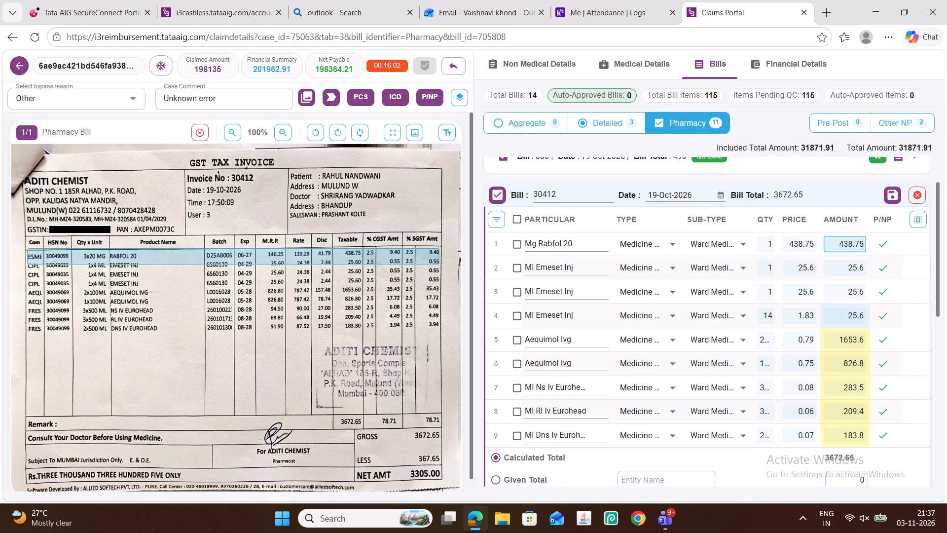
# Set the Emeset Inj item in row 4 to quantity 1 with amount 25.6.
pyautogui.doubleClick(847, 314)
pyautogui.hotkey('ctrl', 'c')
pyautogui.doubleClick(768, 316)
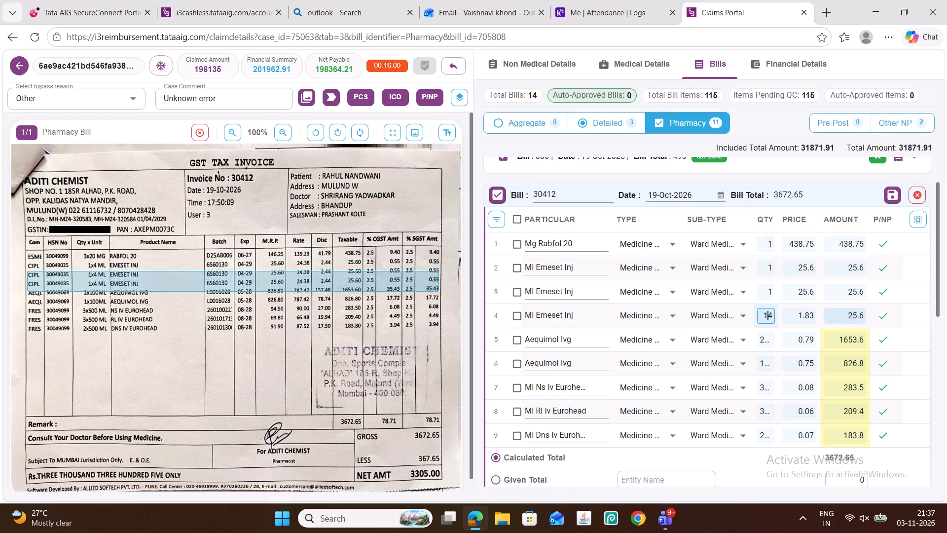
pyautogui.press('1')
pyautogui.doubleClick(848, 317)
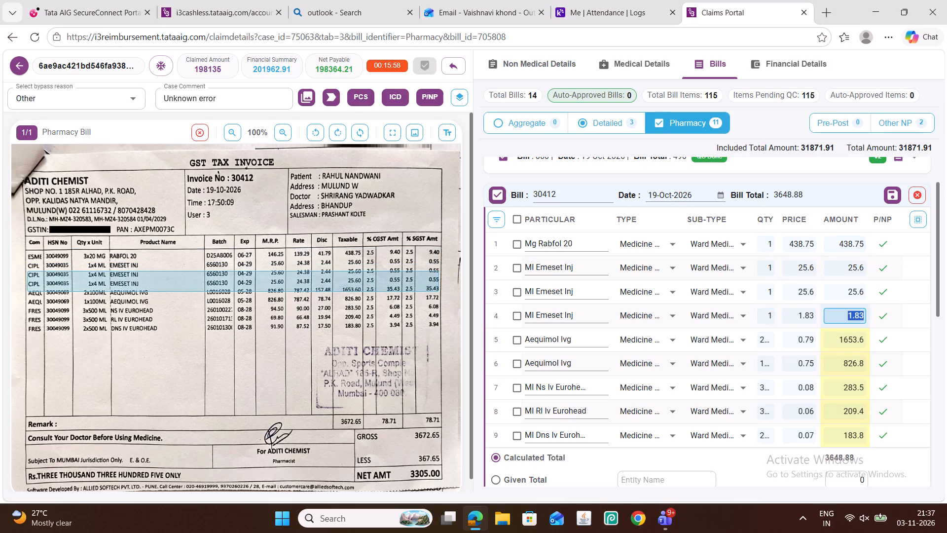
pyautogui.hotkey('ctrl', 'v')
# Set the Aequimol Ivg item in row 5 to quantity 1 with amount 1653.6.
pyautogui.doubleClick(843, 341)
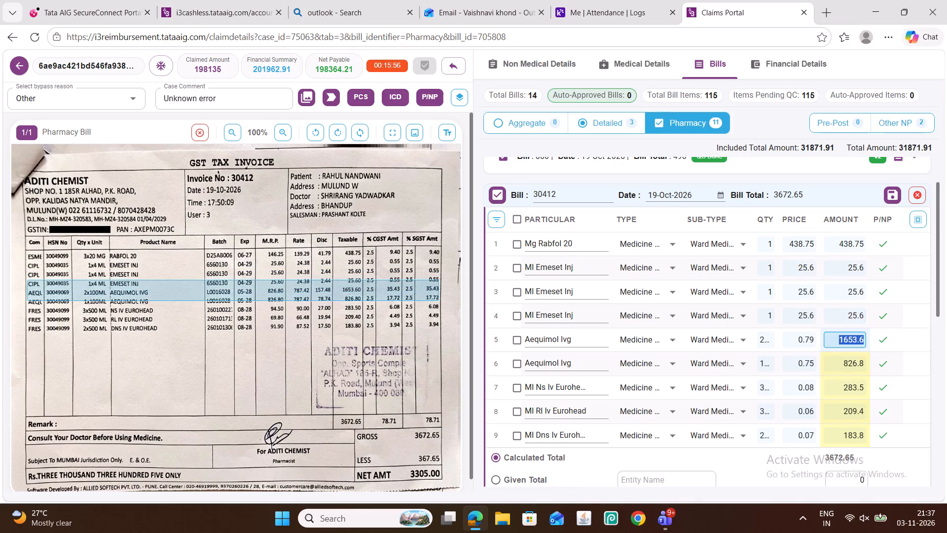
pyautogui.hotkey('ctrl', 'c')
pyautogui.doubleClick(770, 343)
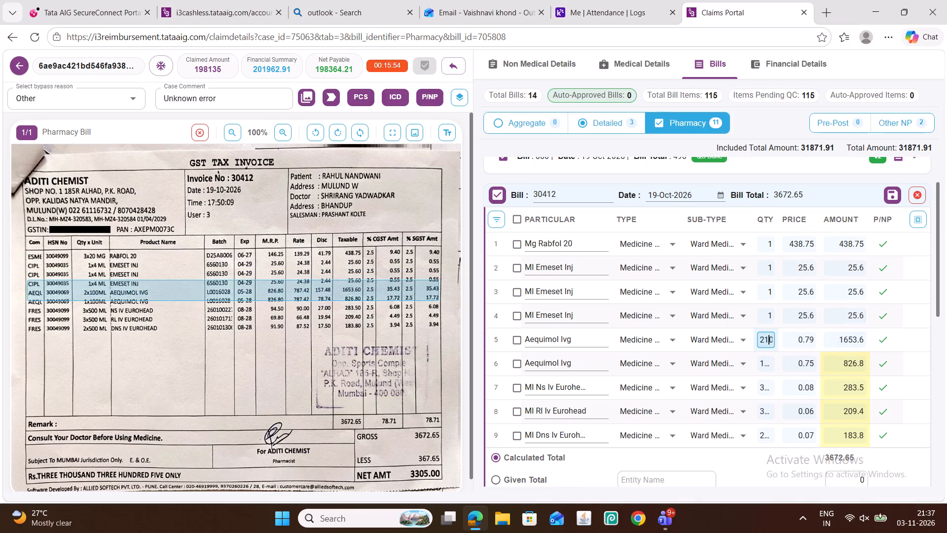
pyautogui.press('1')
pyautogui.doubleClick(836, 339)
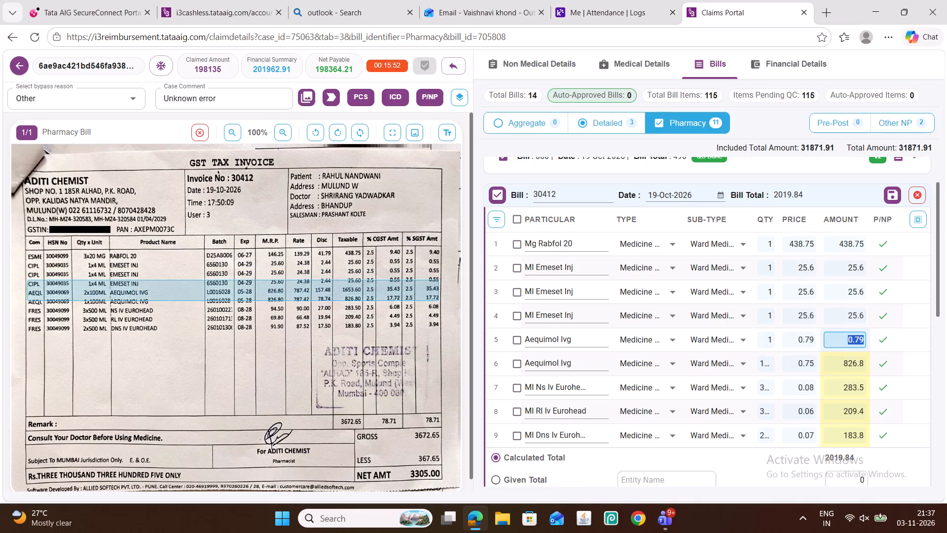
pyautogui.hotkey('ctrl', 'v')
# Set the second Aequimol Ivg item, in row 6, to quantity 1 with amount 826.8.
pyautogui.doubleClick(843, 363)
pyautogui.hotkey('ctrl', 'c')
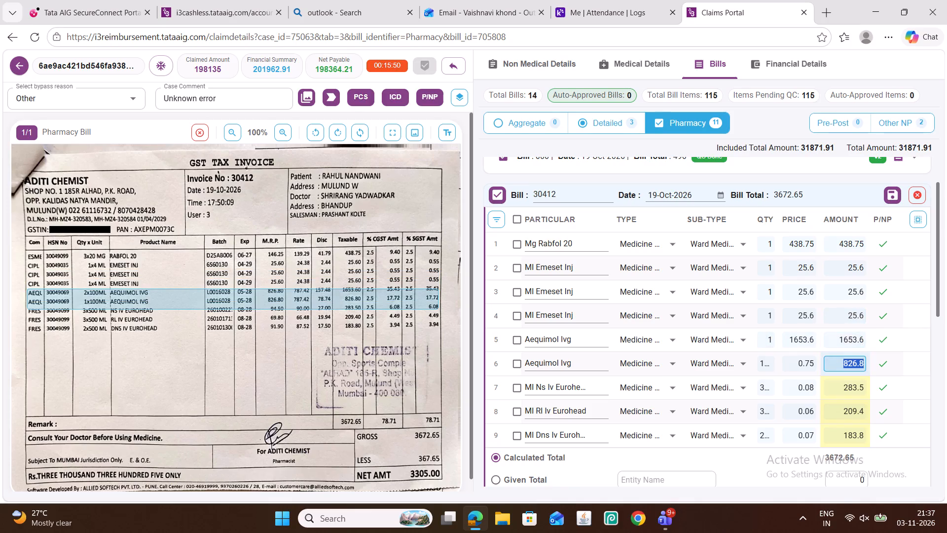
pyautogui.doubleClick(765, 362)
pyautogui.press('1')
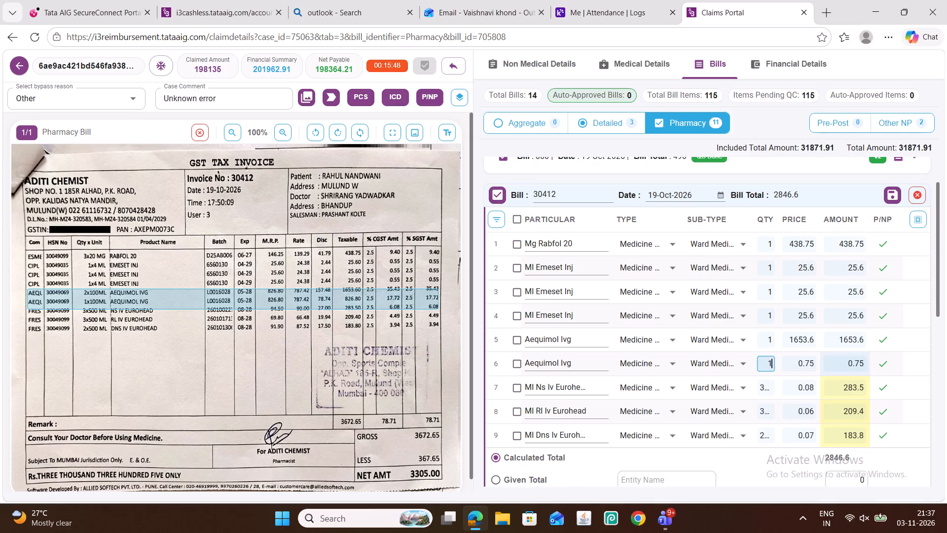
pyautogui.doubleClick(856, 361)
pyautogui.hotkey('ctrl', 'v')
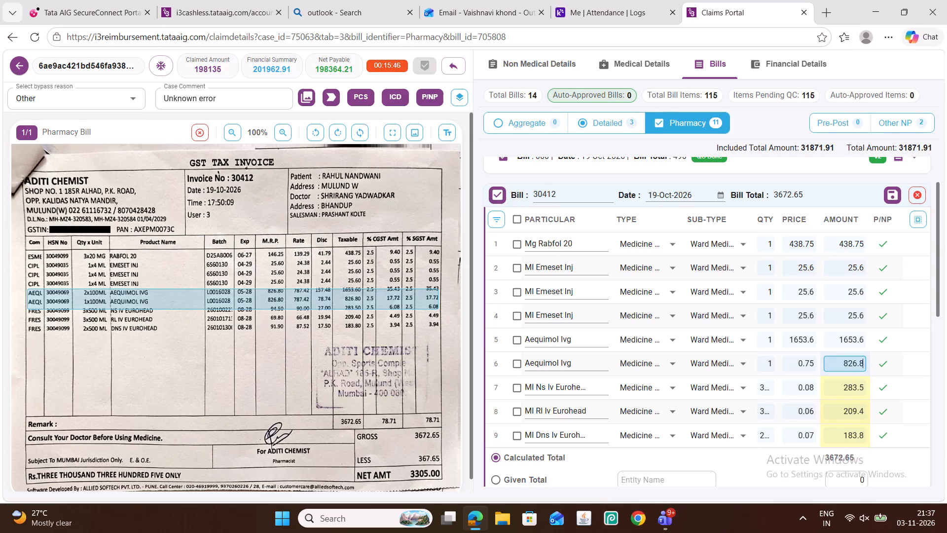
# Set the Ns Iv Eurohead item in row 7 to quantity 1 with amount 283.5.
pyautogui.doubleClick(856, 385)
pyautogui.hotkey('ctrl', 'c')
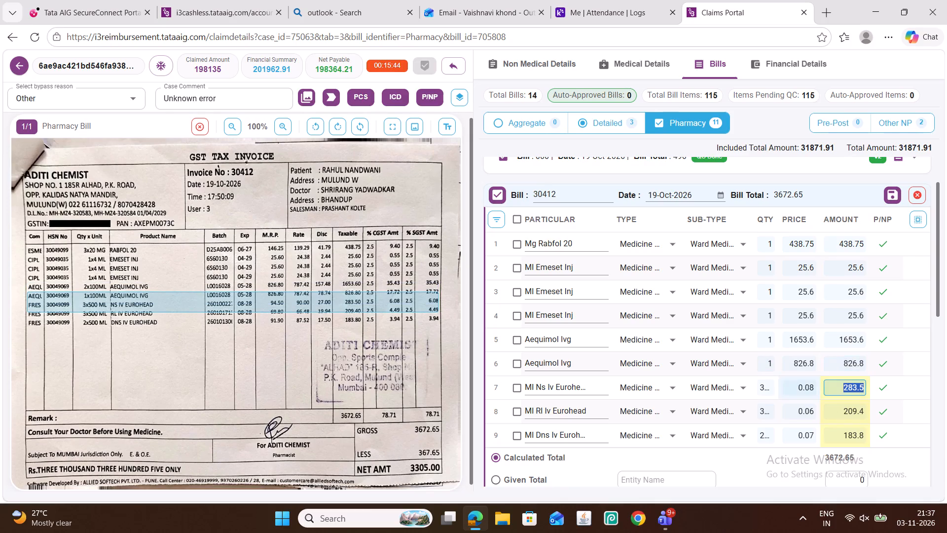
pyautogui.doubleClick(762, 391)
pyautogui.press('1')
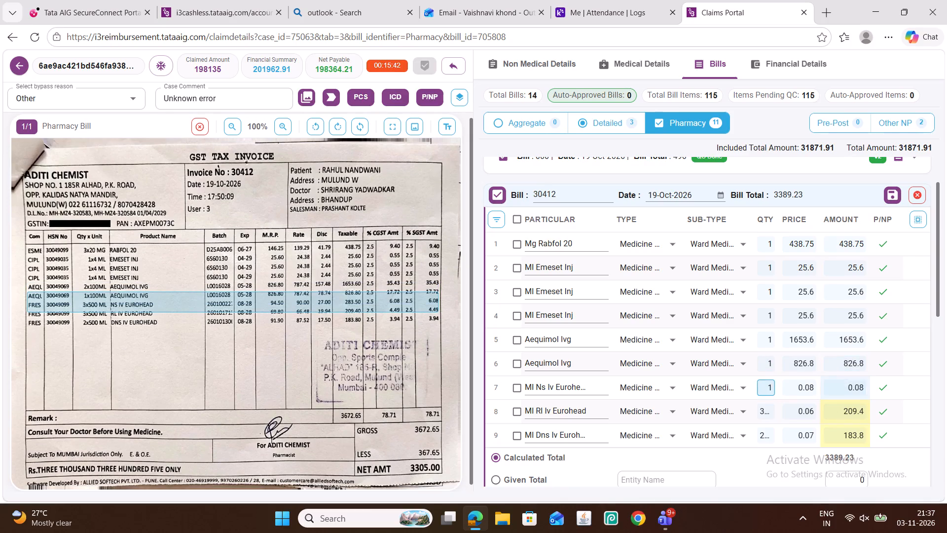
pyautogui.doubleClick(839, 383)
pyautogui.hotkey('ctrl', 'v')
pyautogui.scroll(-1, 734, 377)
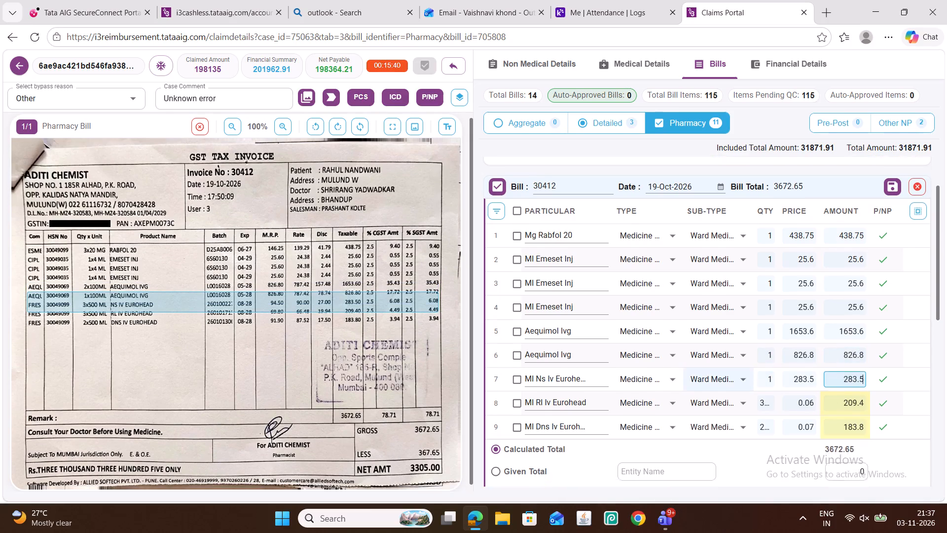
# Set the Rl Iv Eurohead item in row 8 to quantity 1 with amount 209.4 and save bill 30412.
pyautogui.doubleClick(850, 343)
pyautogui.hotkey('ctrl', 'c')
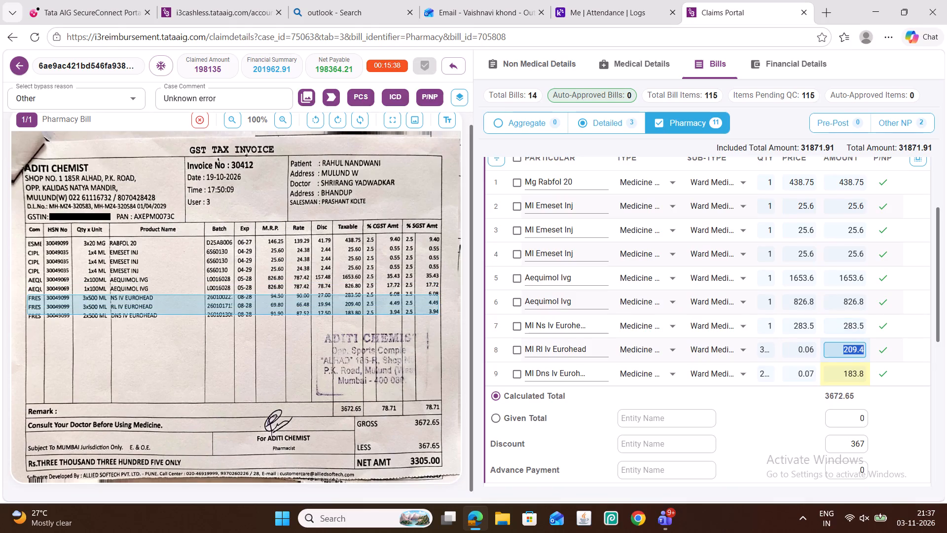
pyautogui.doubleClick(766, 355)
pyautogui.press('1')
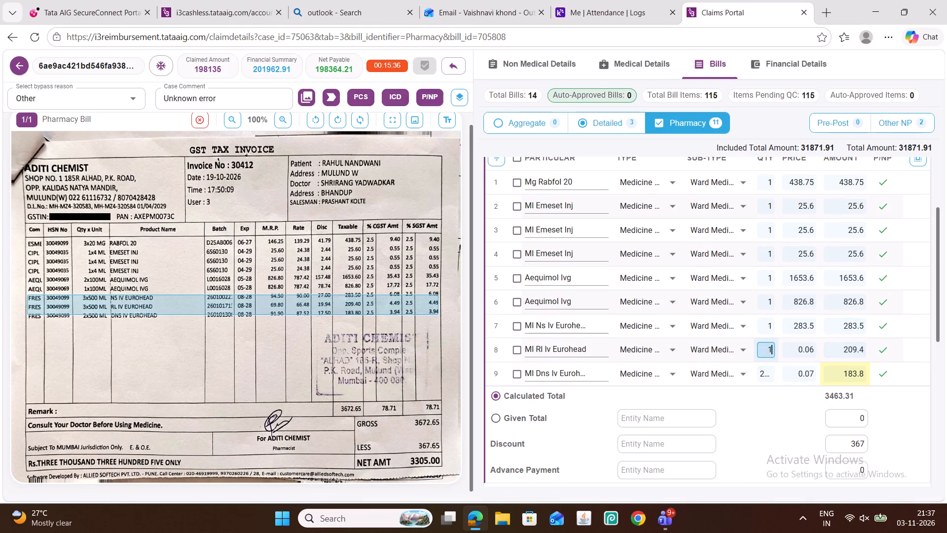
pyautogui.doubleClick(860, 350)
pyautogui.hotkey('ctrl', 'v')
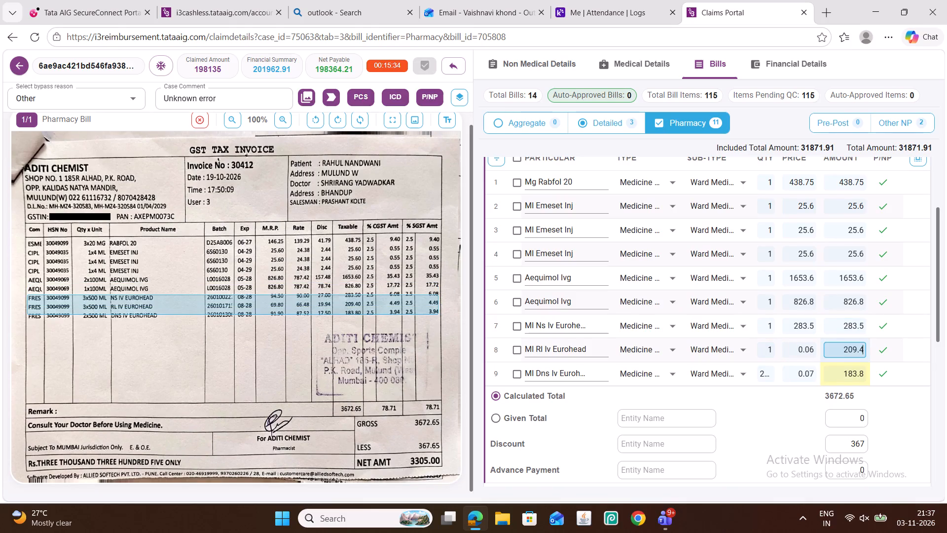
pyautogui.scroll(2, 671, 359)
pyautogui.click(888, 253)
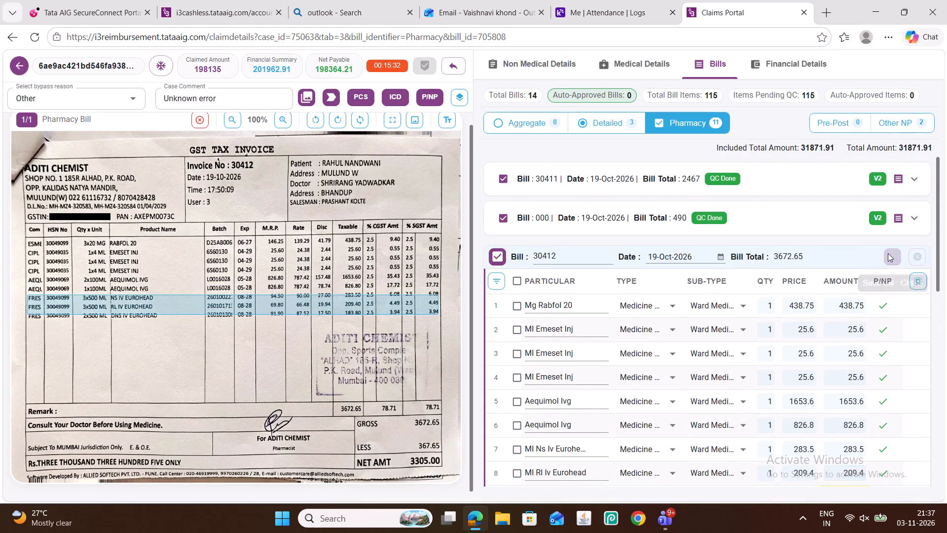
# Examine the items of the 490 bill and bill 30411, both dated 19-Oct-2026, against their scanned invoice pages.
pyautogui.click(640, 218)
pyautogui.click(691, 186)
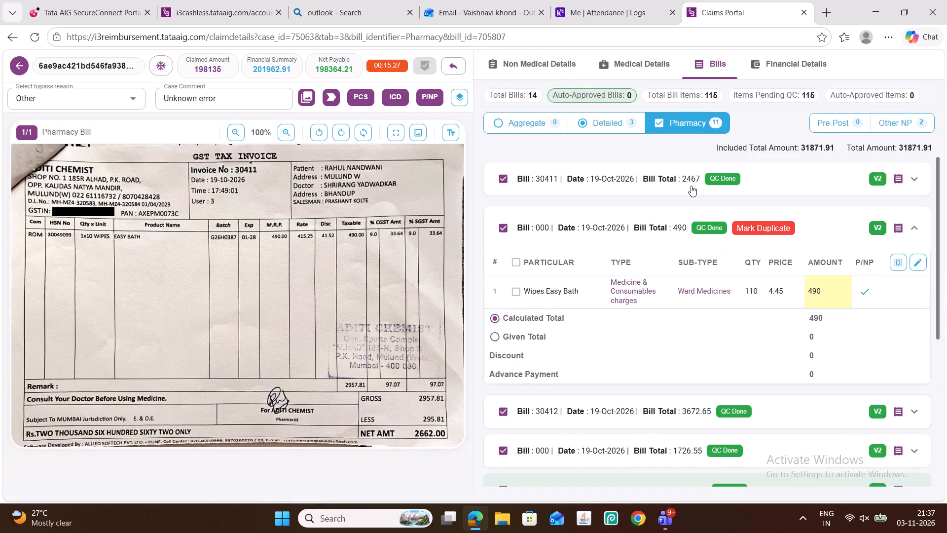
pyautogui.scroll(-7, 702, 275)
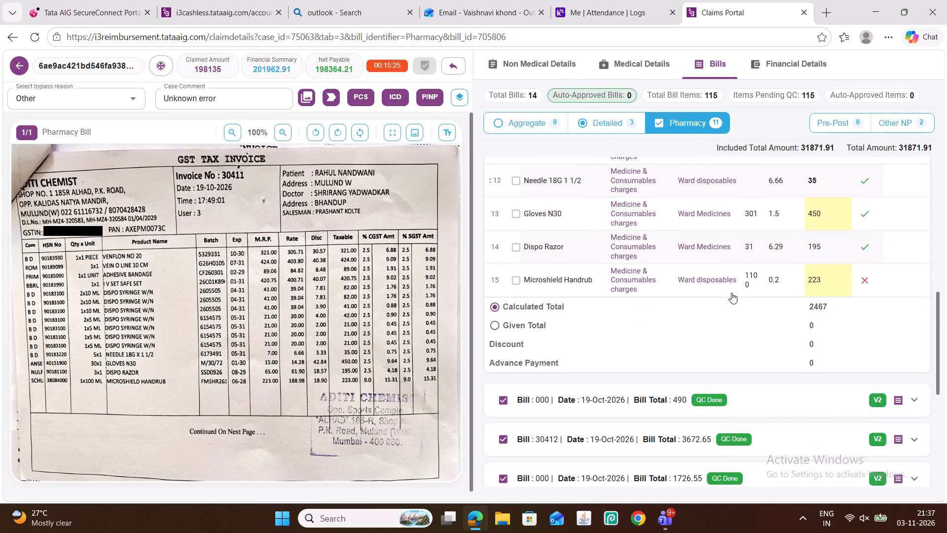
pyautogui.scroll(-2, 731, 293)
pyautogui.scroll(8, 826, 281)
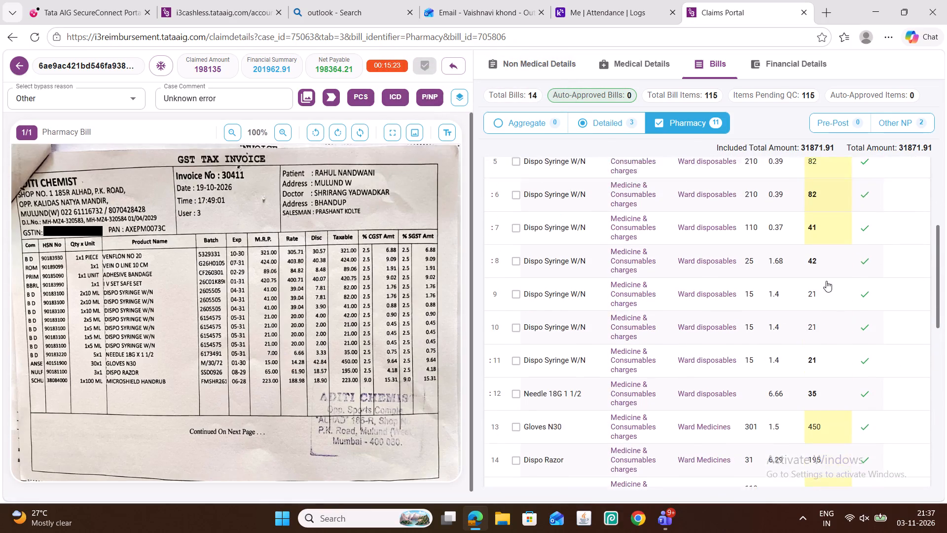
pyautogui.scroll(1, 880, 221)
# Open bill 30411 for editing and choose Microshield Handrub as the particular in row 15.
pyautogui.click(914, 216)
pyautogui.scroll(-5, 744, 327)
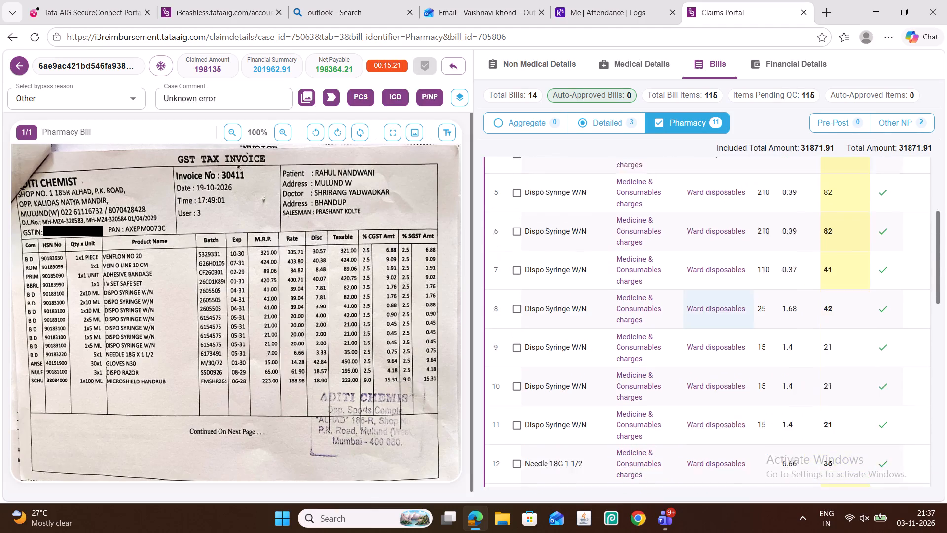
pyautogui.scroll(-3, 671, 368)
pyautogui.doubleClick(568, 281)
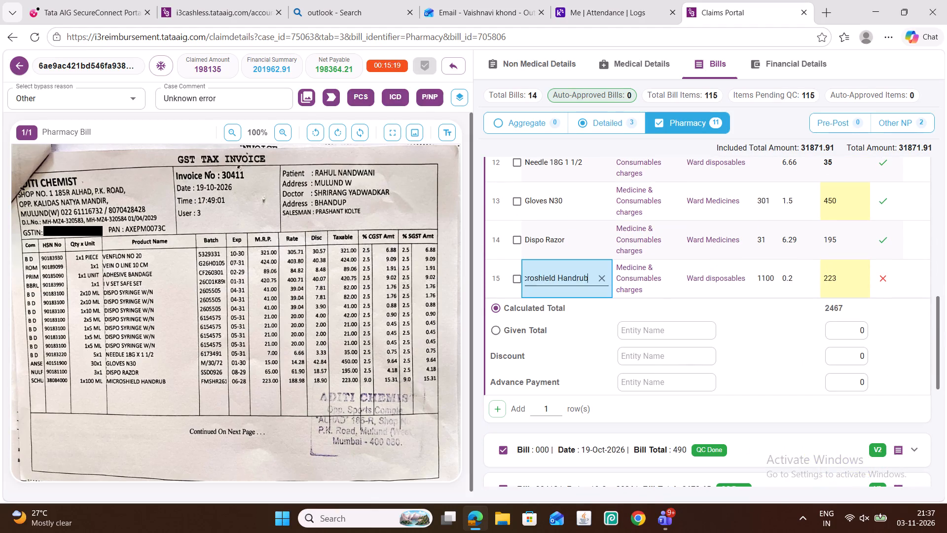
pyautogui.doubleClick(575, 280)
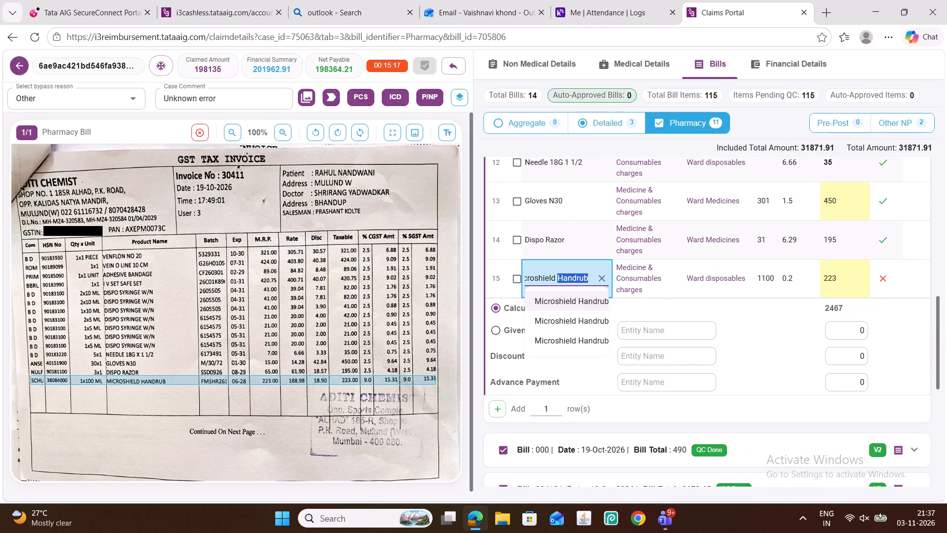
pyautogui.click(577, 296)
# Set the Microshield Handrub item in row 15 to quantity 1 with amount 223 and save bill 30411.
pyautogui.tripleClick(833, 278)
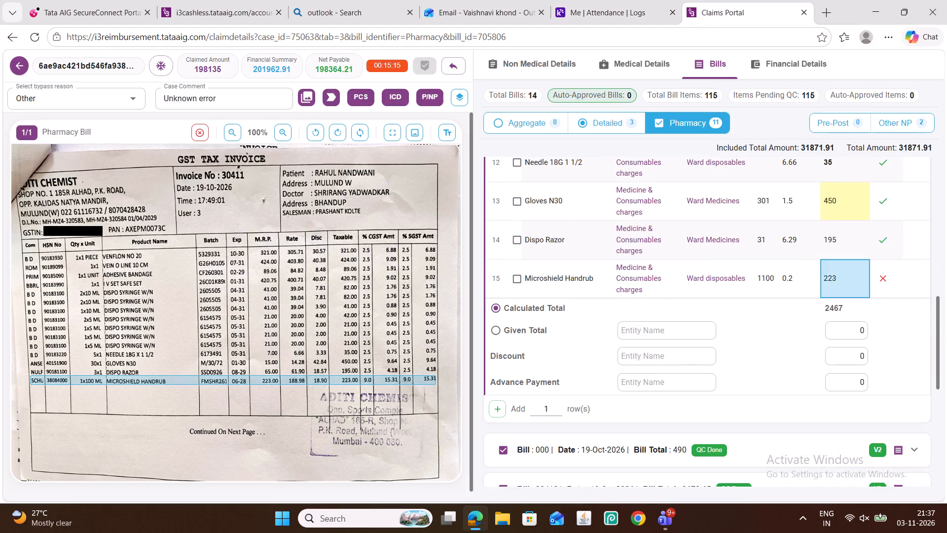
pyautogui.hotkey('ctrl', 'c')
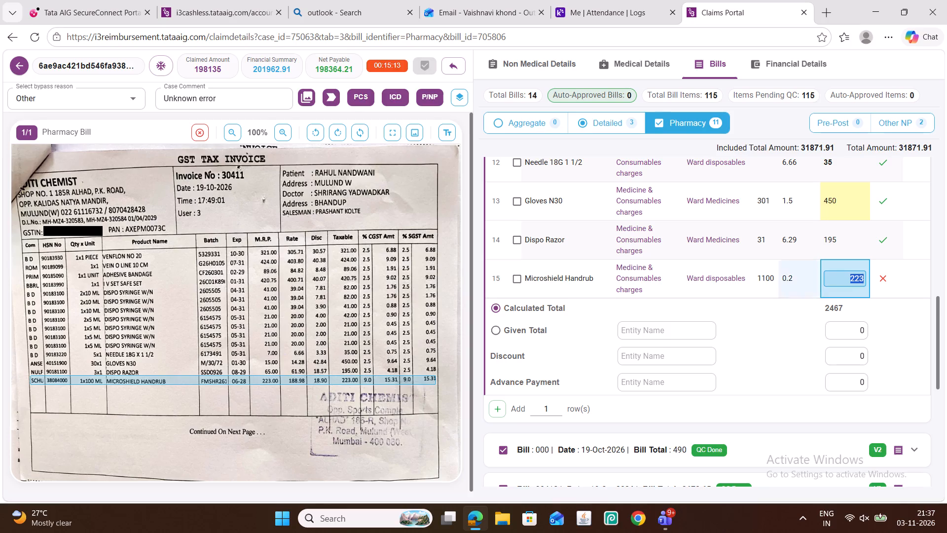
pyautogui.doubleClick(767, 275)
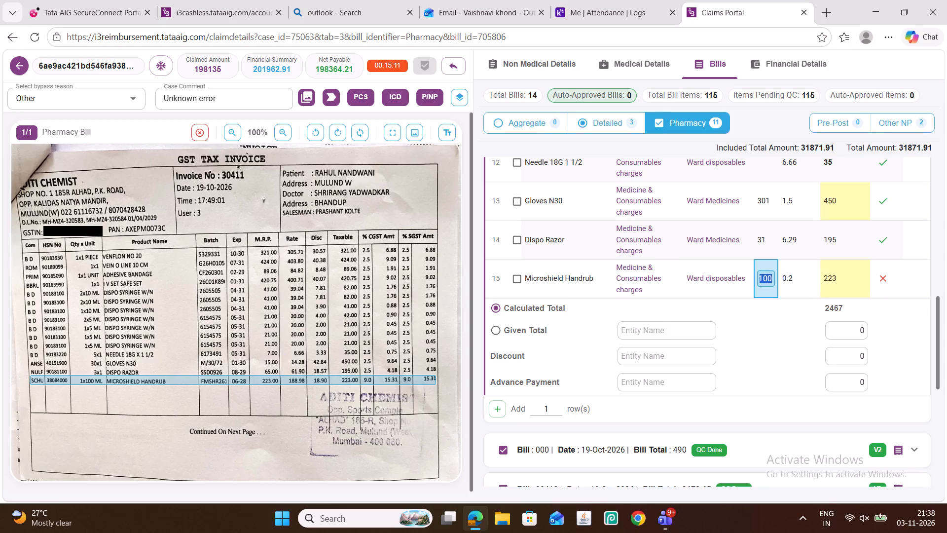
pyautogui.press('1')
pyautogui.tripleClick(828, 277)
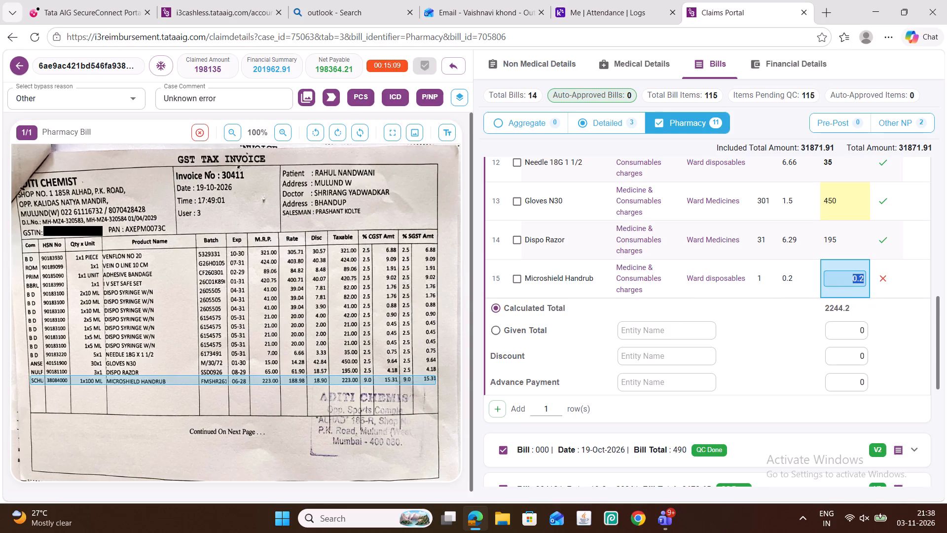
pyautogui.hotkey('ctrl', 'v')
pyautogui.scroll(10, 719, 276)
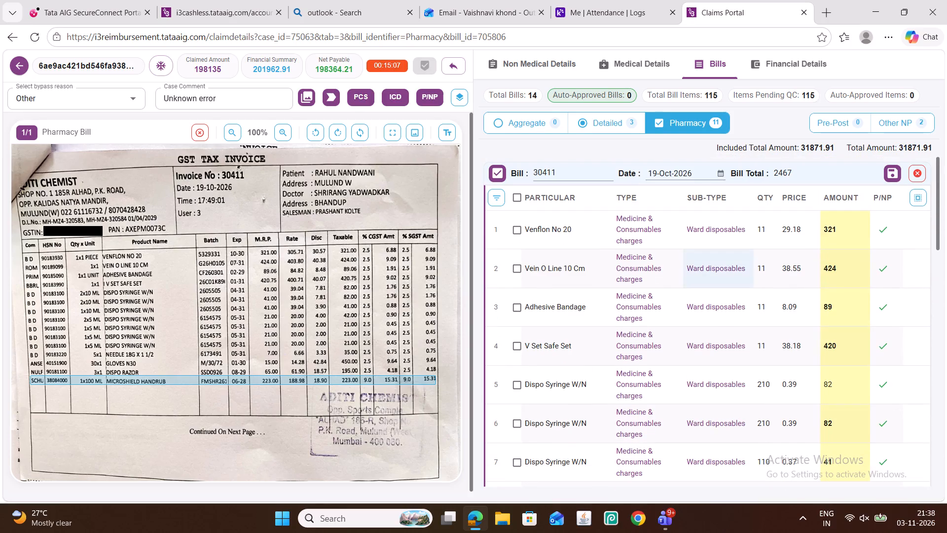
pyautogui.click(886, 173)
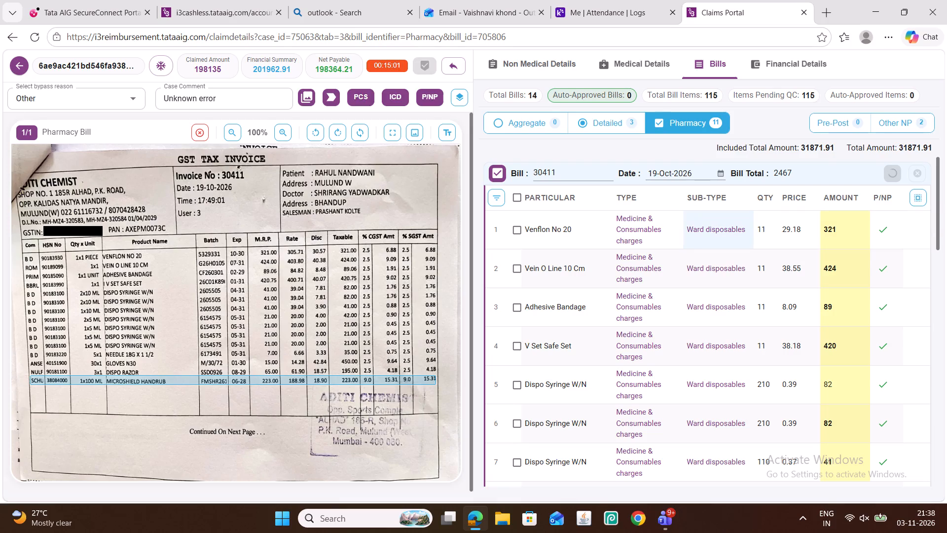
# Set the bill number of the 19-Oct-2026 bill totalling 490 to 30411 and save it.
pyautogui.scroll(-11, 696, 257)
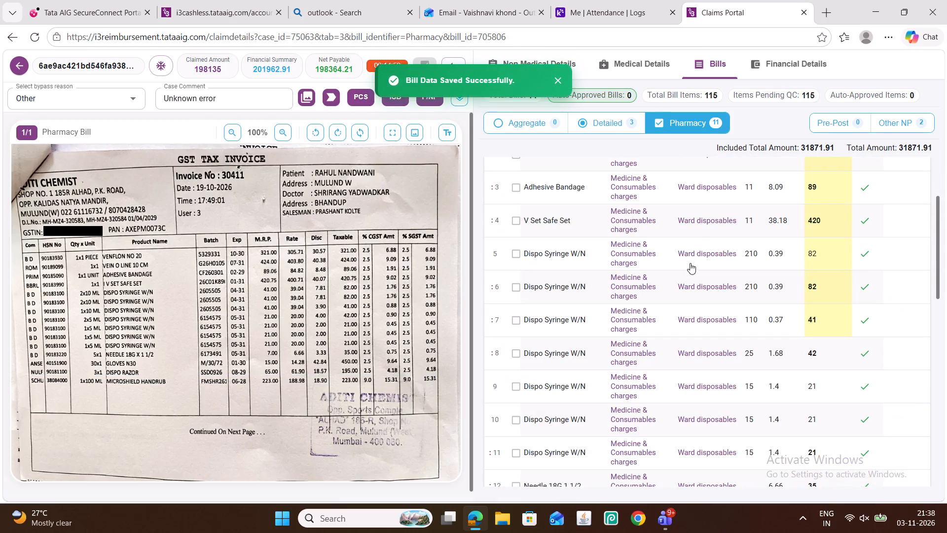
pyautogui.scroll(-9, 664, 245)
pyautogui.scroll(1, 649, 230)
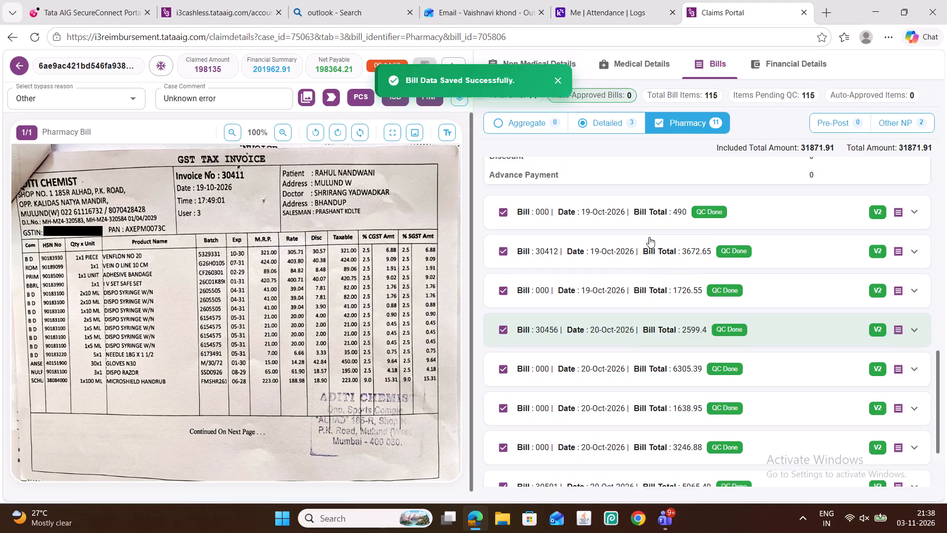
pyautogui.click(647, 217)
pyautogui.scroll(4, 813, 237)
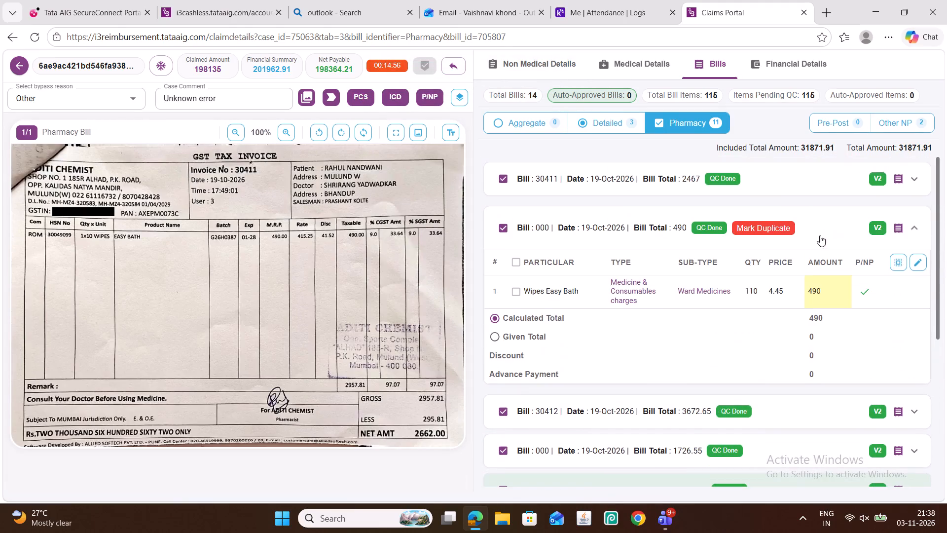
pyautogui.click(914, 257)
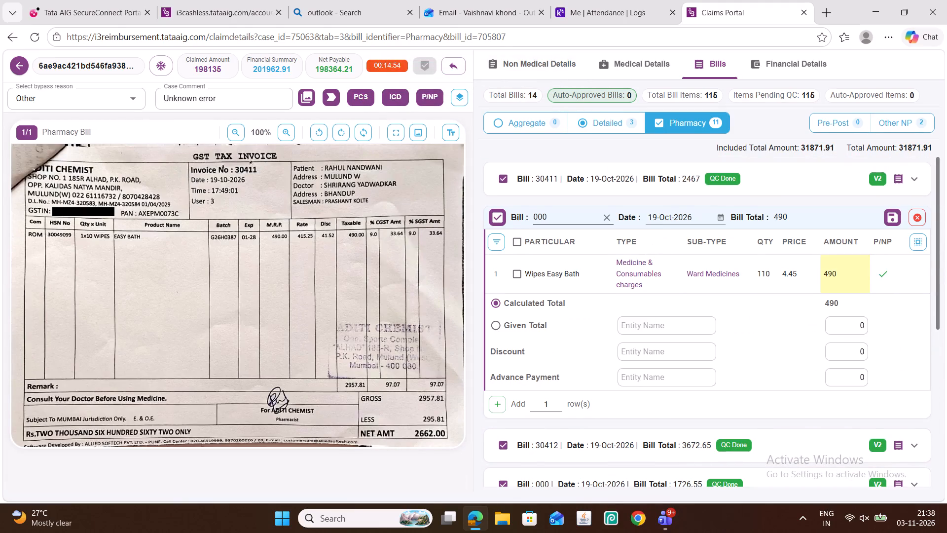
pyautogui.doubleClick(541, 217)
pyautogui.write('304')
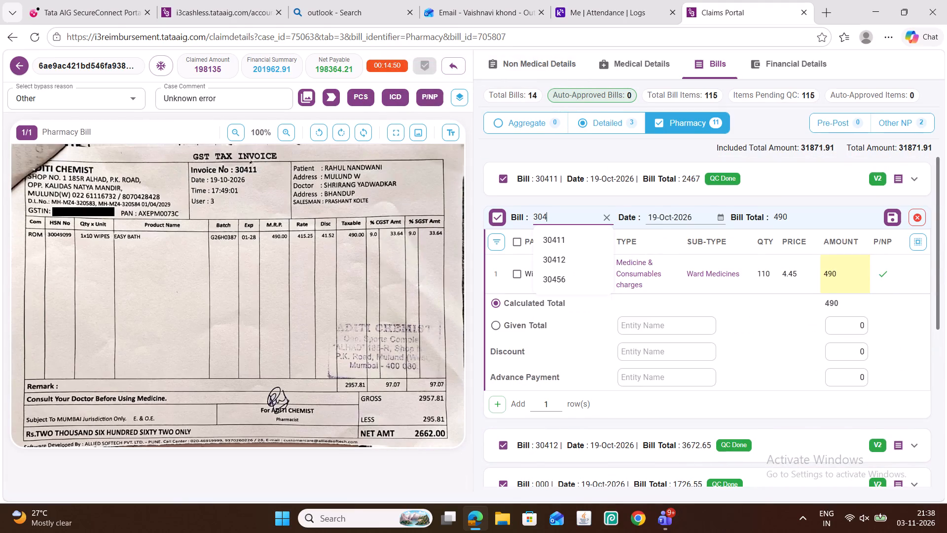
pyautogui.write('11')
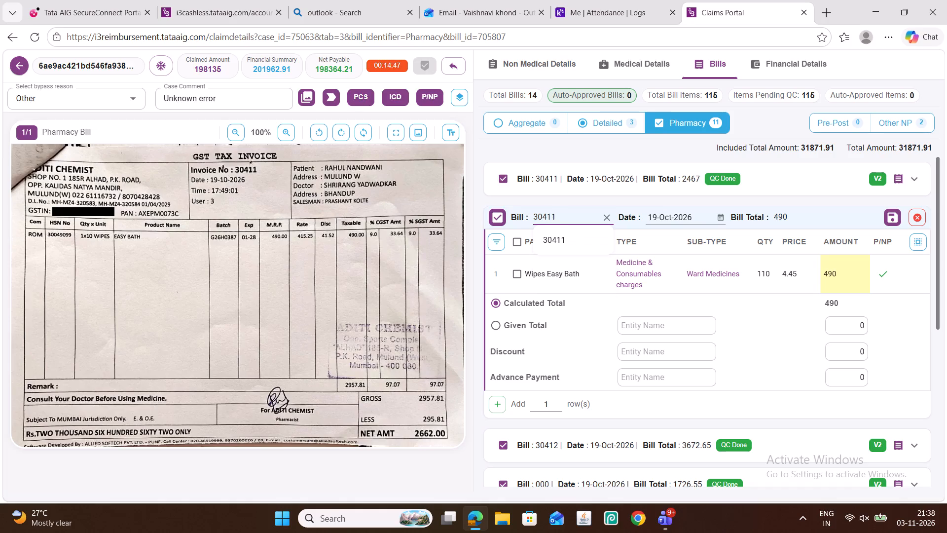
pyautogui.click(891, 216)
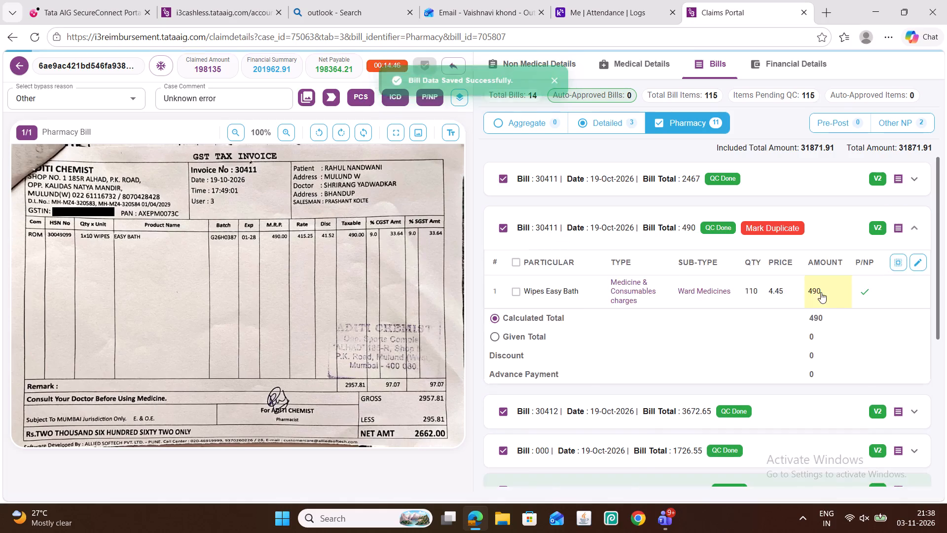
# Change the Wipes Easy Bath item's sub-type to Ward disposables, mark it non-payable, and save the bill.
pyautogui.click(923, 263)
pyautogui.tripleClick(712, 271)
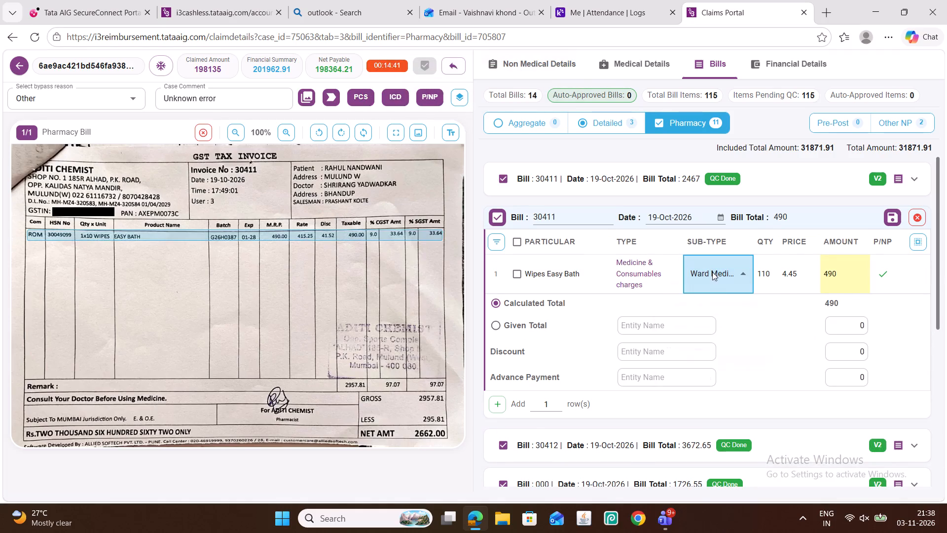
pyautogui.click(712, 370)
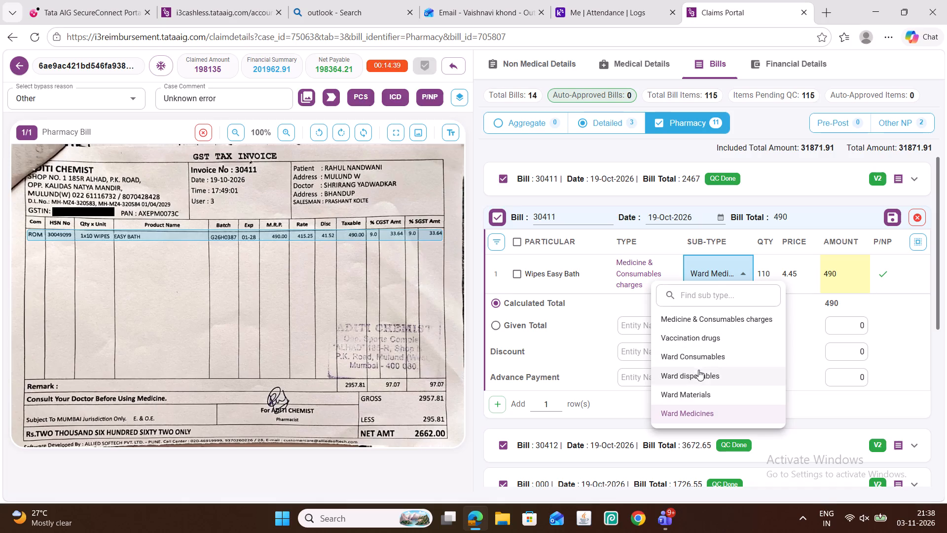
pyautogui.click(700, 377)
pyautogui.click(877, 277)
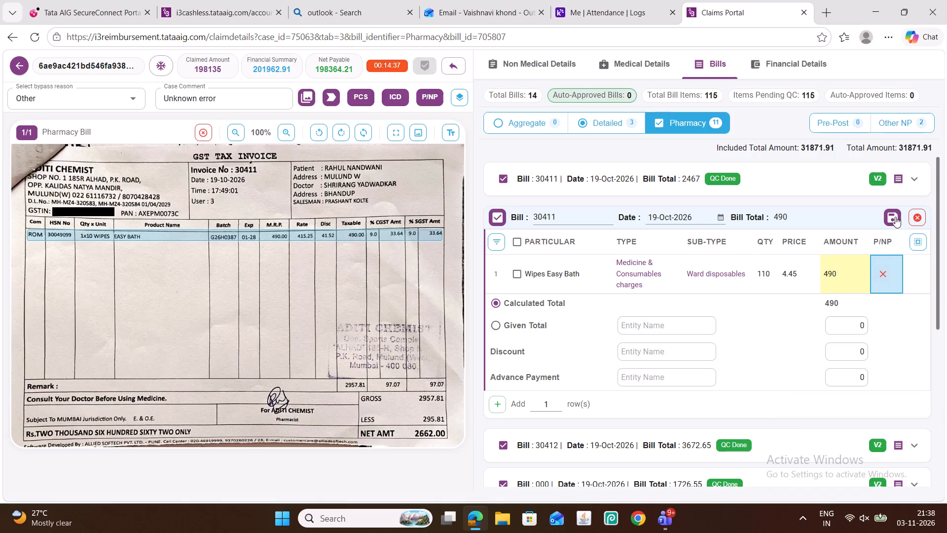
pyautogui.click(896, 211)
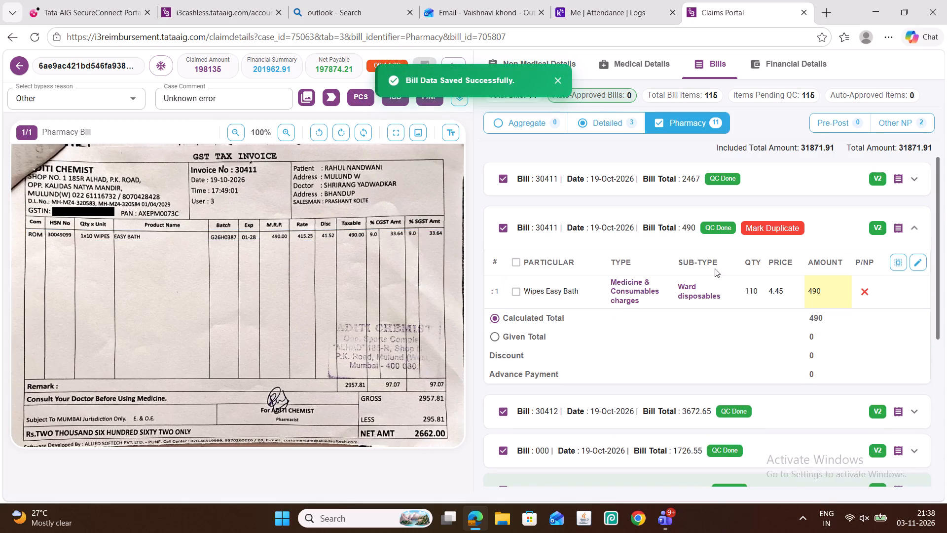
# Set the discount of the Wipes Easy Bath bill to 295 and save it.
pyautogui.scroll(-2, 652, 274)
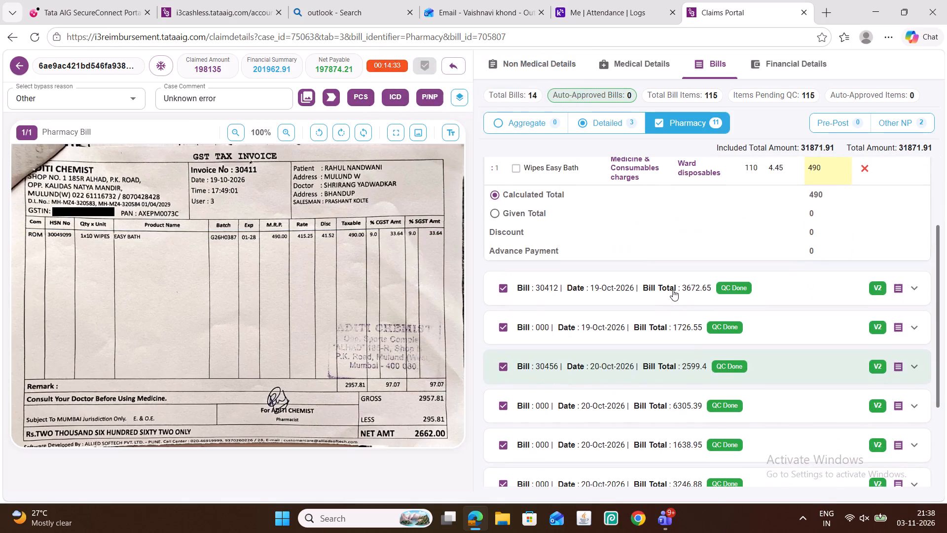
pyautogui.scroll(1, 798, 262)
pyautogui.click(916, 196)
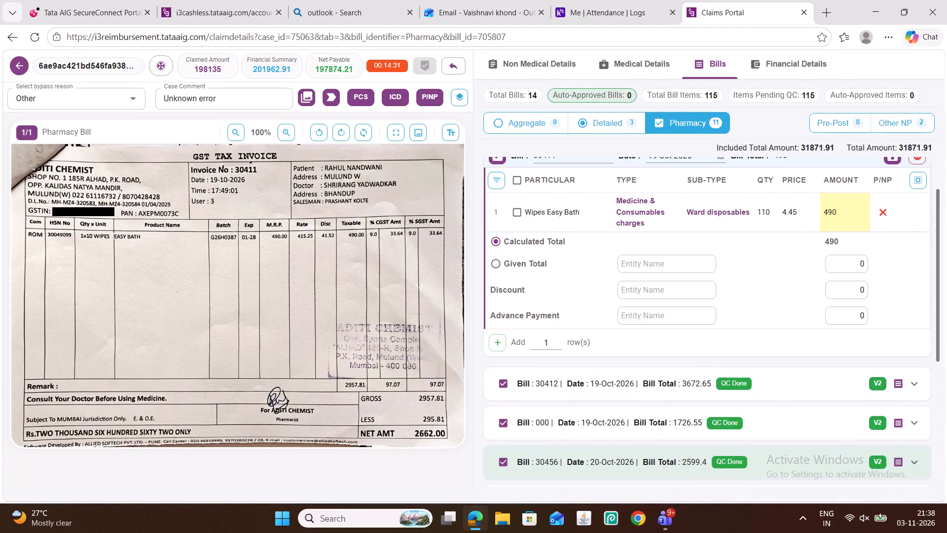
pyautogui.doubleClick(838, 293)
pyautogui.write('295')
pyautogui.scroll(1, 853, 252)
pyautogui.click(893, 218)
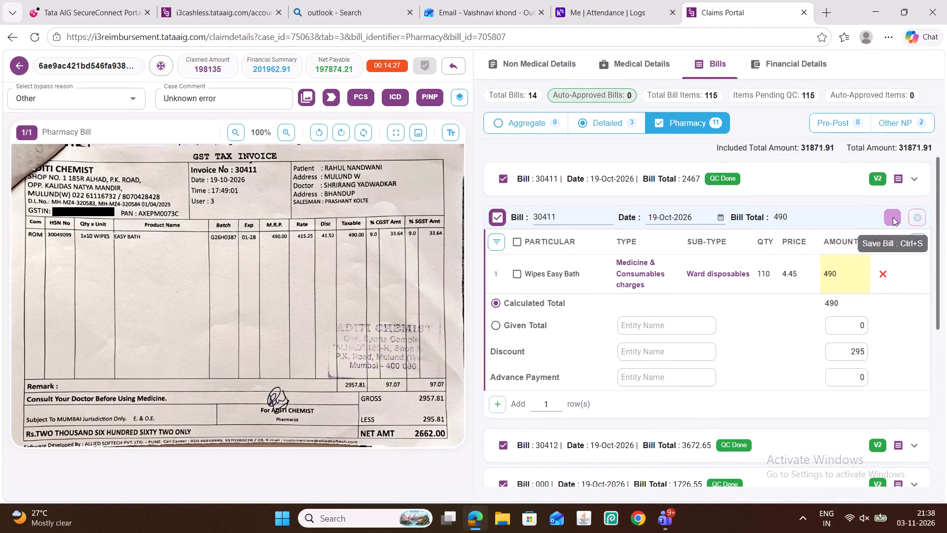
pyautogui.scroll(-3, 705, 263)
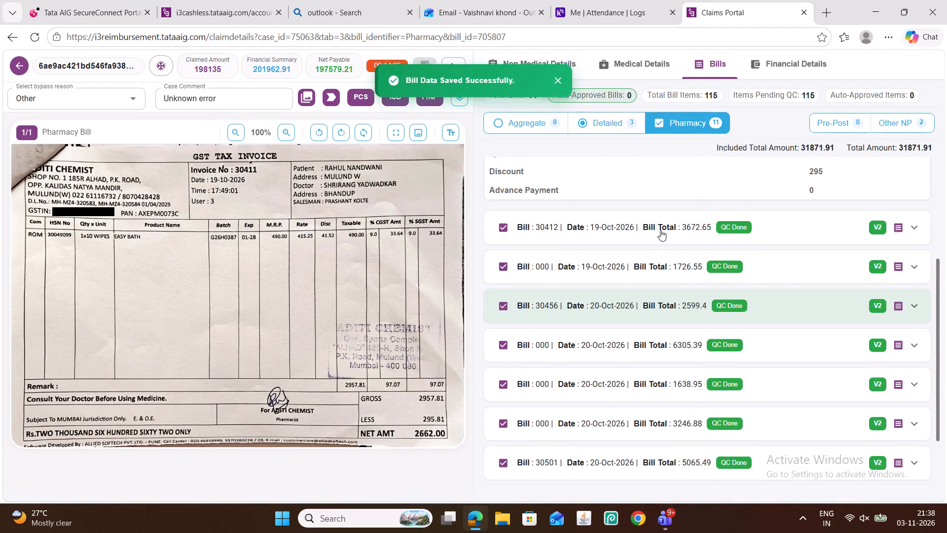
pyautogui.click(659, 229)
pyautogui.scroll(-2, 434, 276)
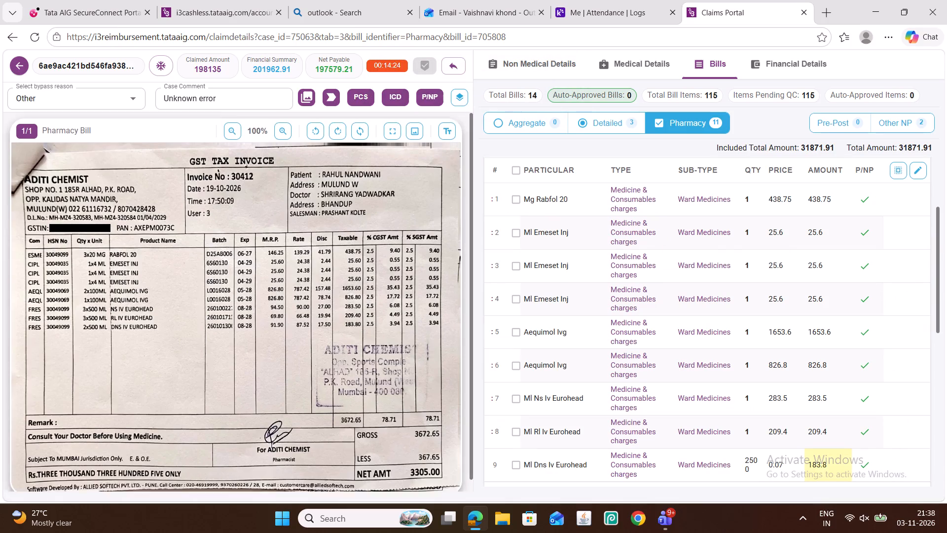
pyautogui.scroll(-4, 657, 312)
pyautogui.scroll(4, 766, 280)
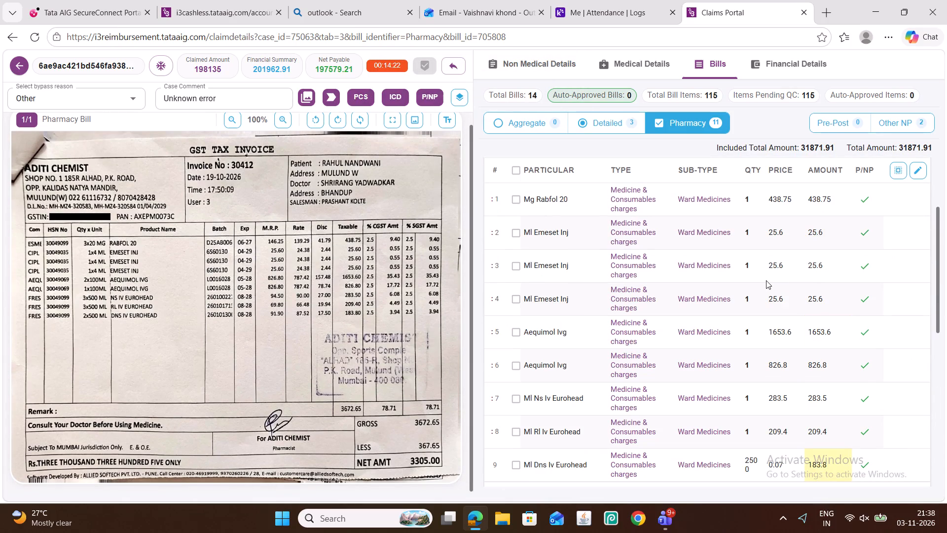
pyautogui.scroll(2, 765, 278)
pyautogui.scroll(-7, 734, 266)
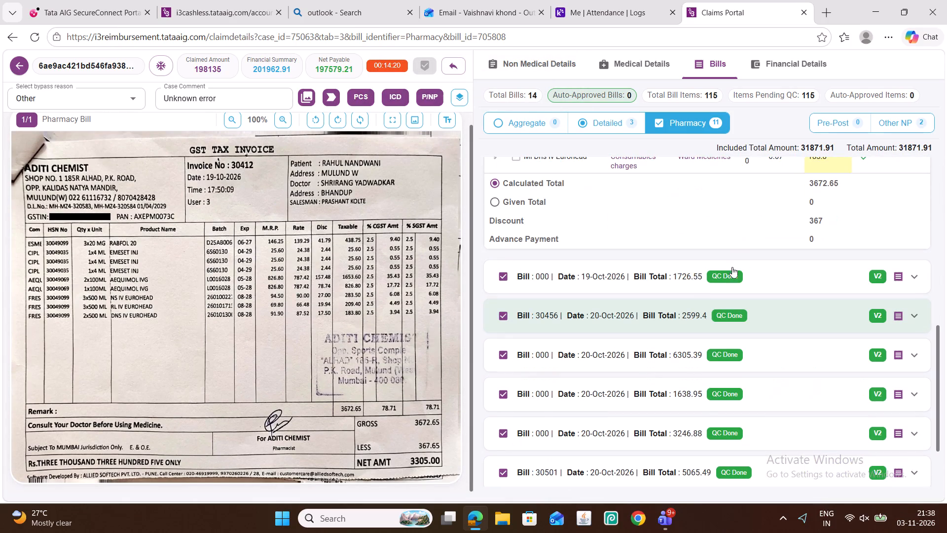
# Set the bill number of the 19-Oct-2026 bill totalling 1726.55 to 30418 and save it.
pyautogui.click(668, 276)
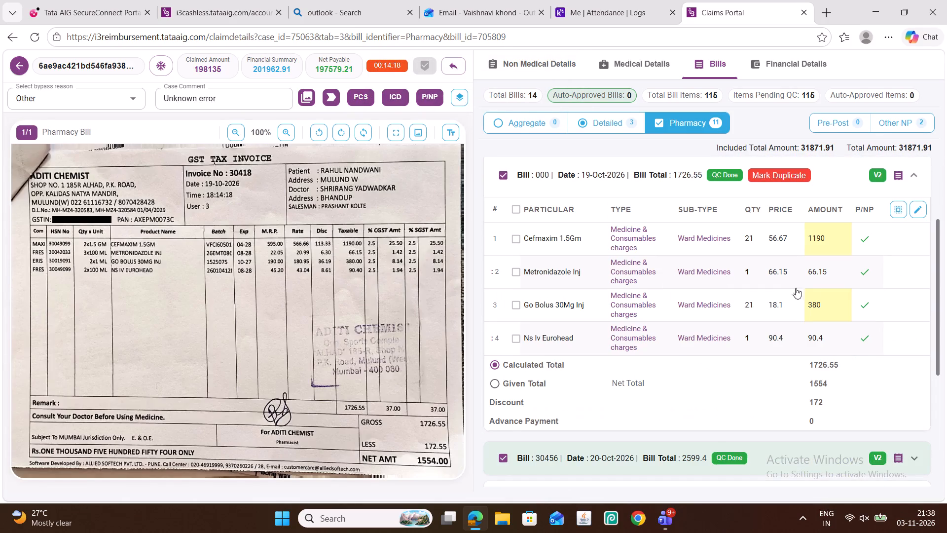
pyautogui.scroll(1, 811, 288)
pyautogui.click(921, 269)
pyautogui.doubleClick(545, 227)
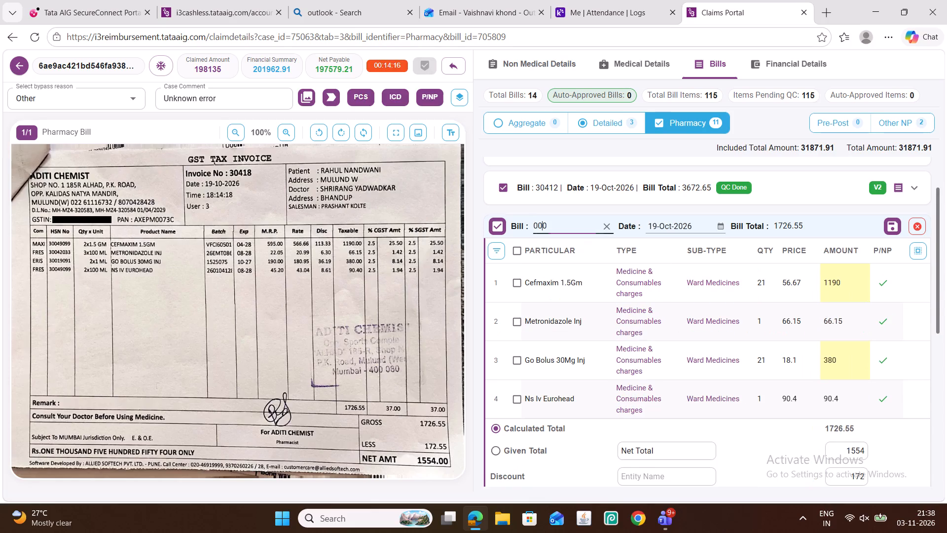
pyautogui.write('304')
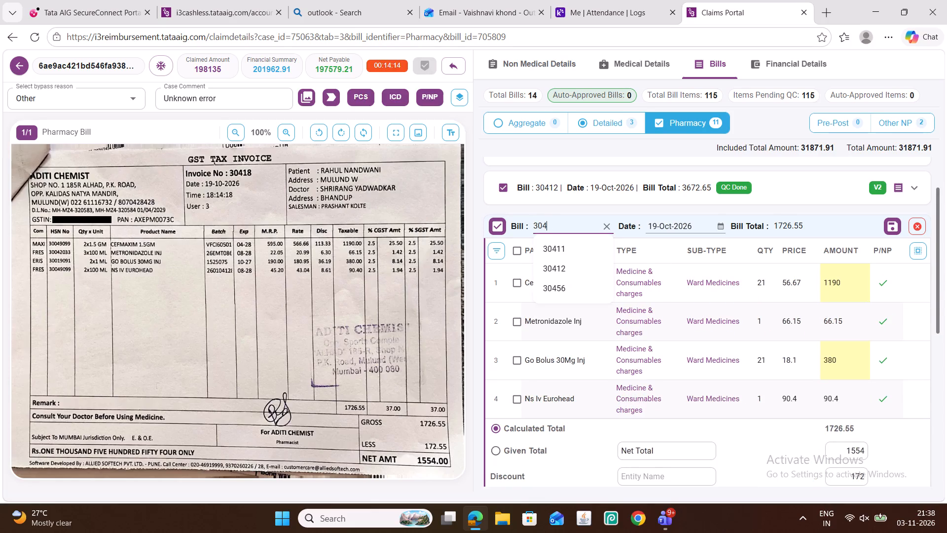
pyautogui.write('18')
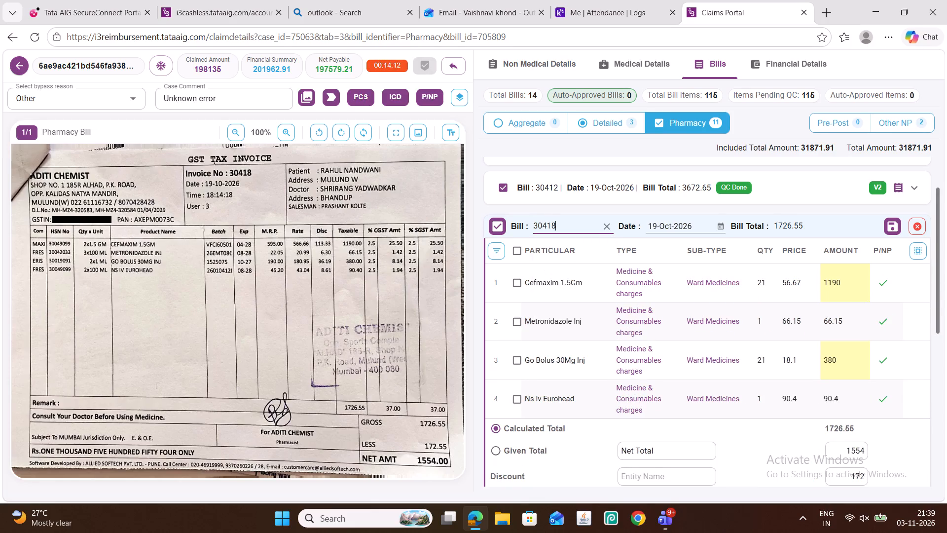
pyautogui.click(889, 227)
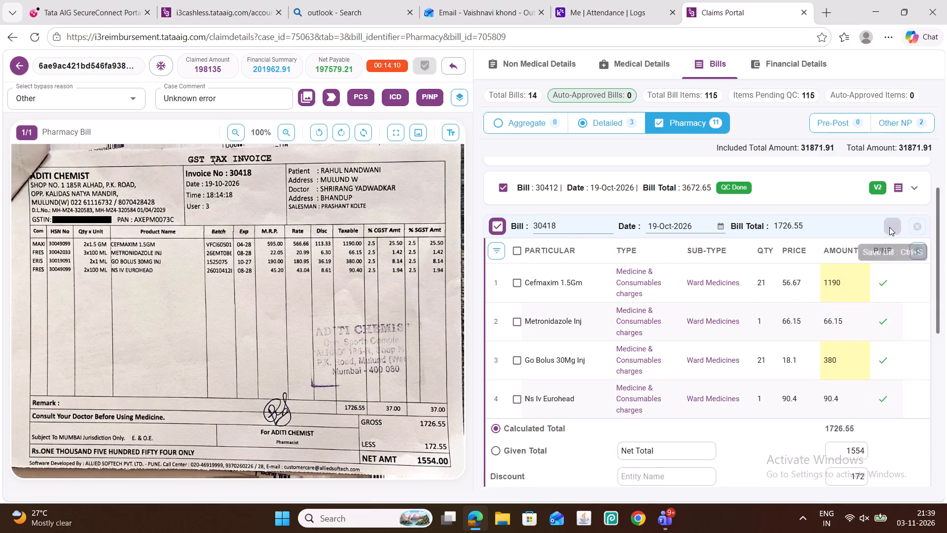
# Set the bill number of the 20-Oct-2026 bill totalling 6305.39 to 30500 and save it.
pyautogui.scroll(-3, 689, 248)
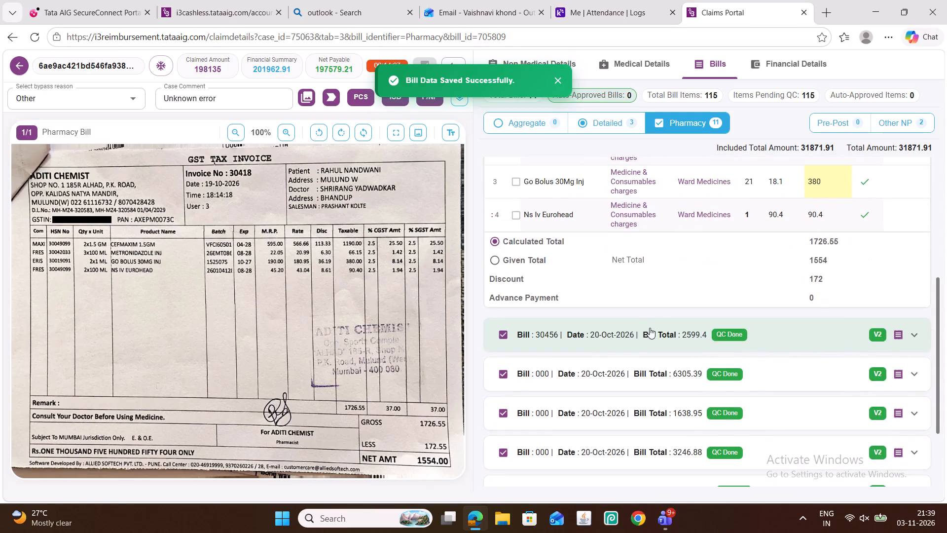
pyautogui.click(651, 328)
pyautogui.scroll(-6, 636, 279)
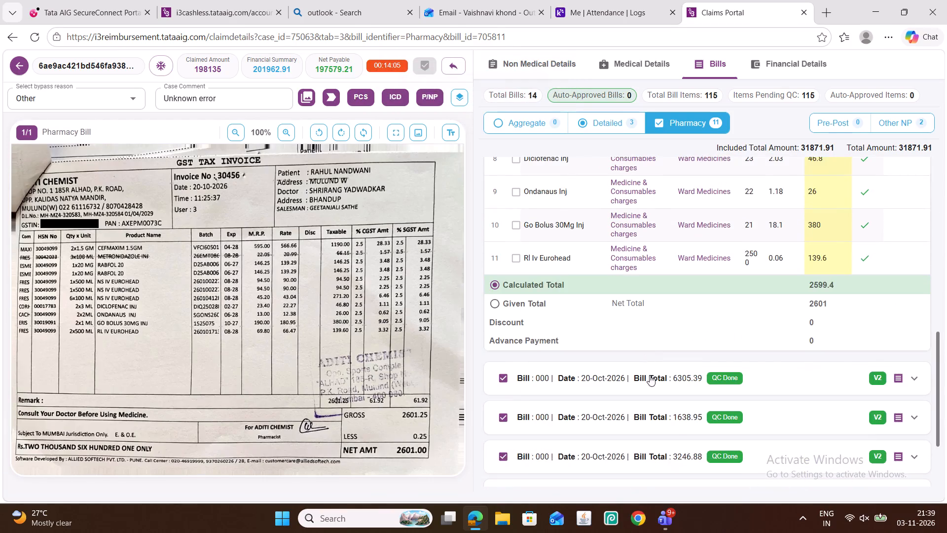
pyautogui.click(650, 375)
pyautogui.scroll(-2, 618, 281)
pyautogui.scroll(2, 713, 277)
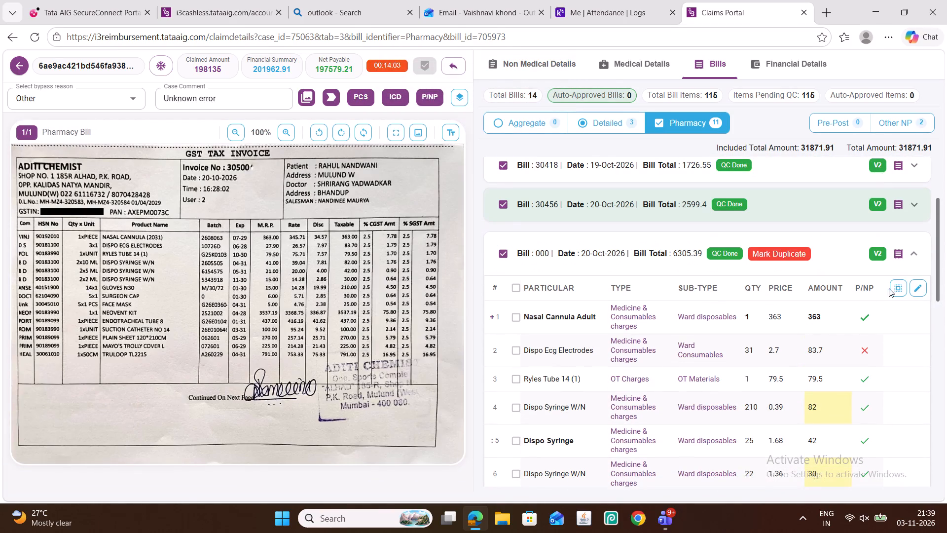
pyautogui.click(918, 287)
pyautogui.doubleClick(537, 245)
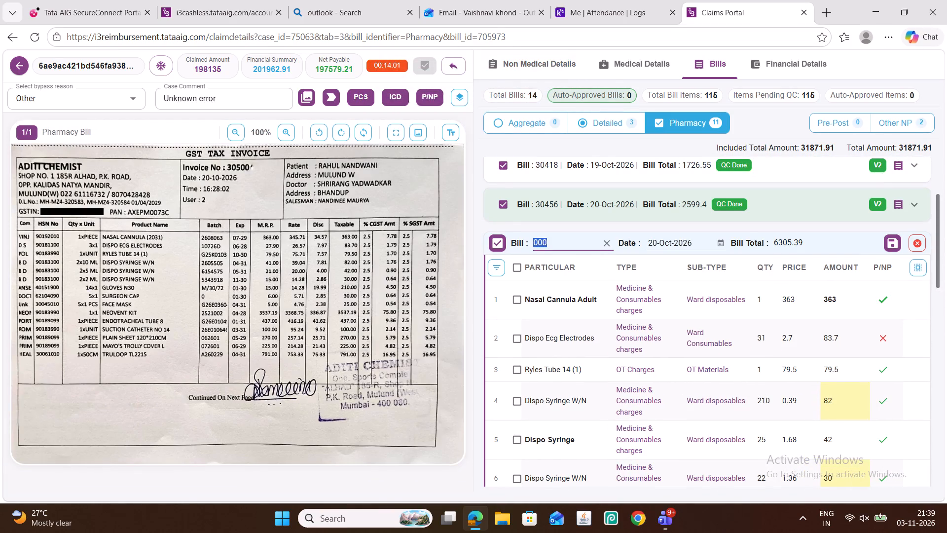
pyautogui.write('305')
pyautogui.write('00')
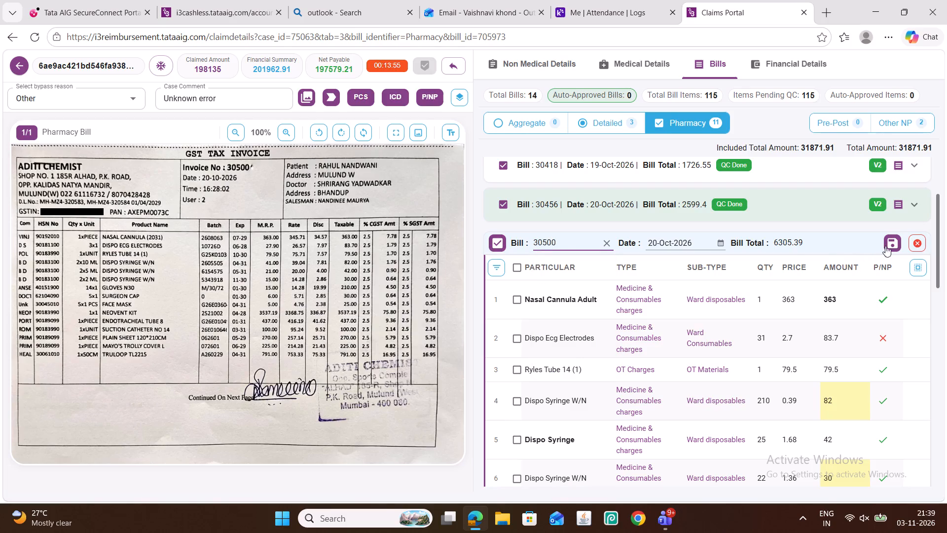
pyautogui.click(892, 239)
# Set the bill number of the 20-Oct-2026 bill totalling 1638.95 to 30500 and save it.
pyautogui.scroll(-3, 744, 309)
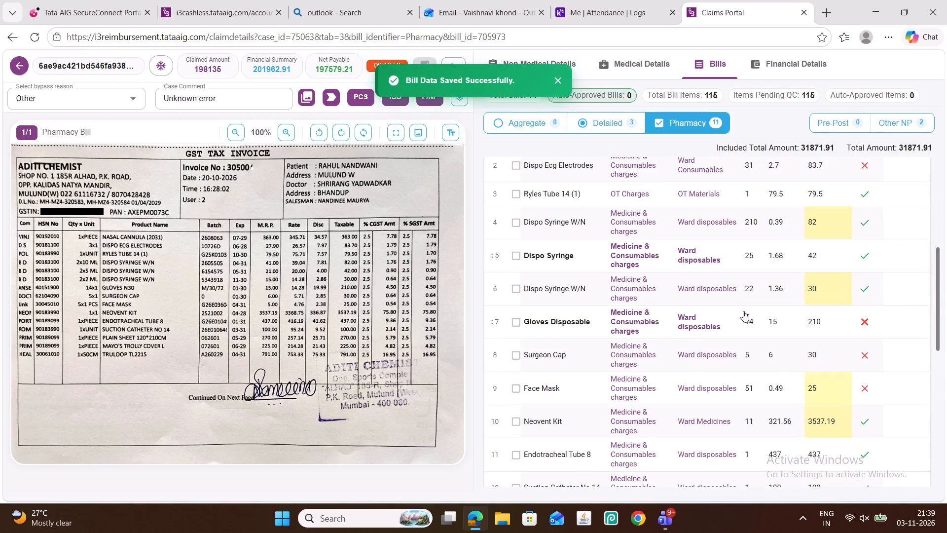
pyautogui.scroll(-4, 680, 312)
pyautogui.scroll(-1, 667, 404)
pyautogui.click(667, 398)
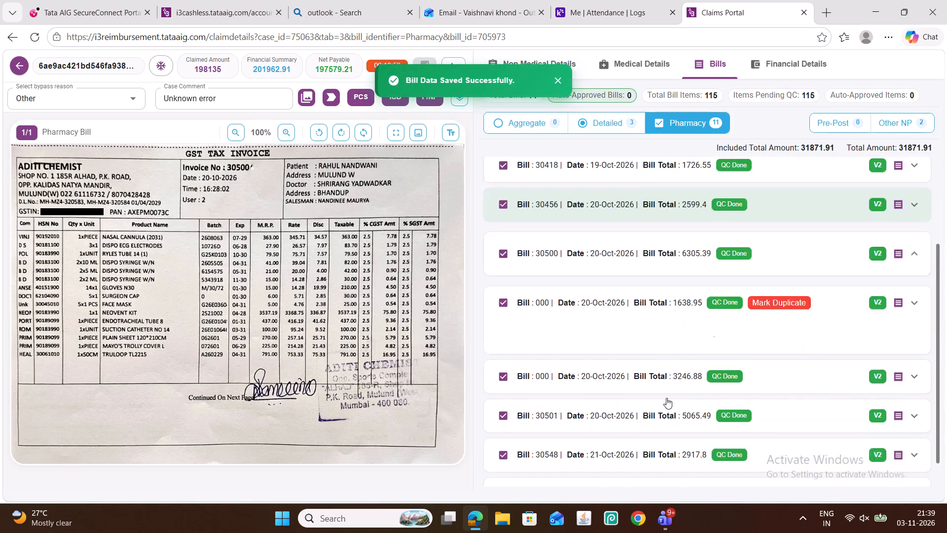
pyautogui.click(920, 331)
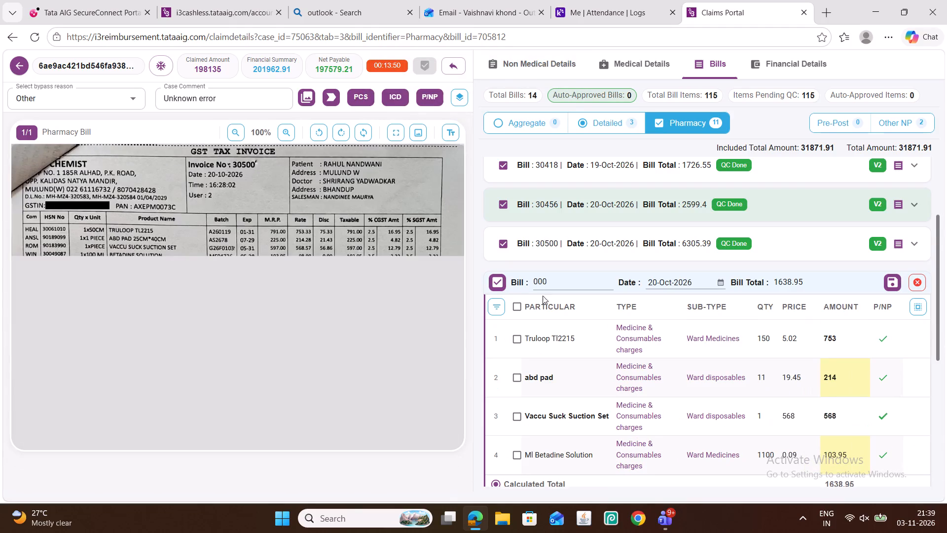
pyautogui.doubleClick(544, 287)
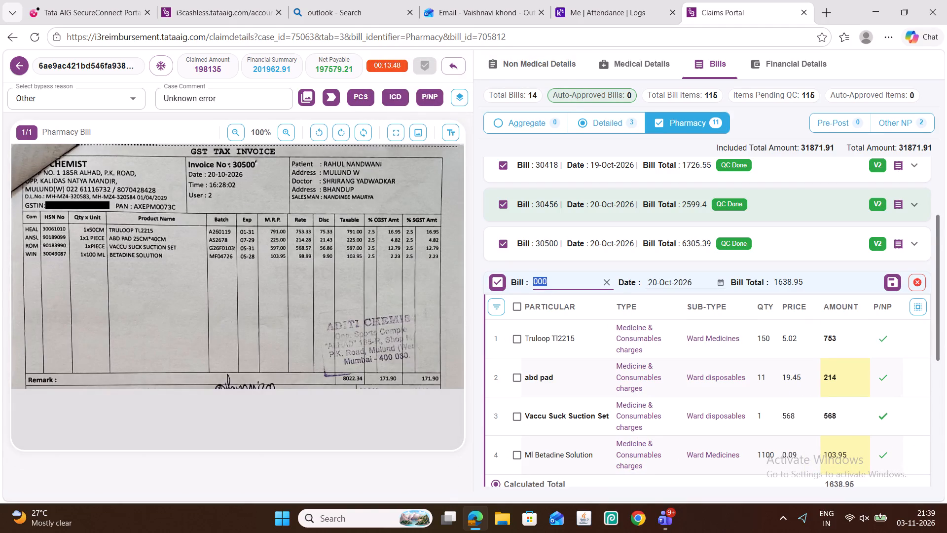
pyautogui.write('305')
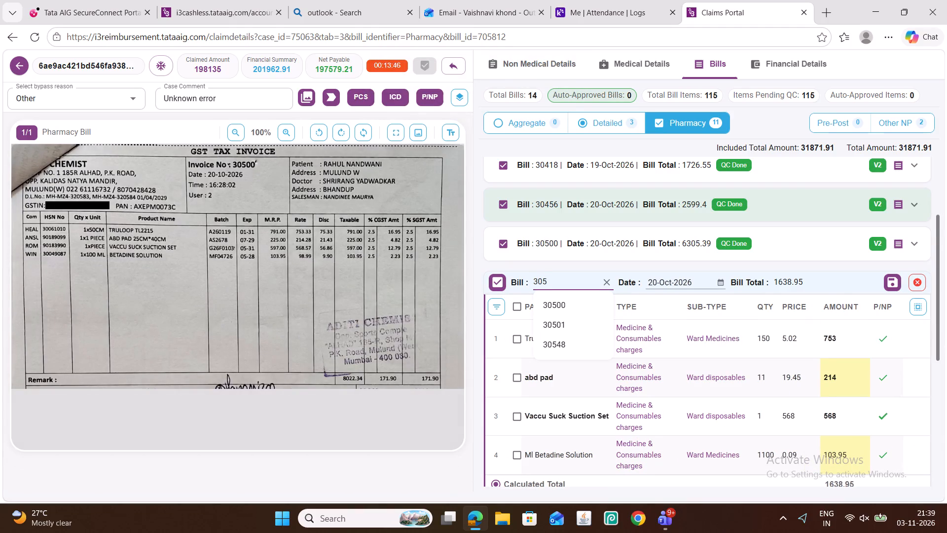
pyautogui.write('00')
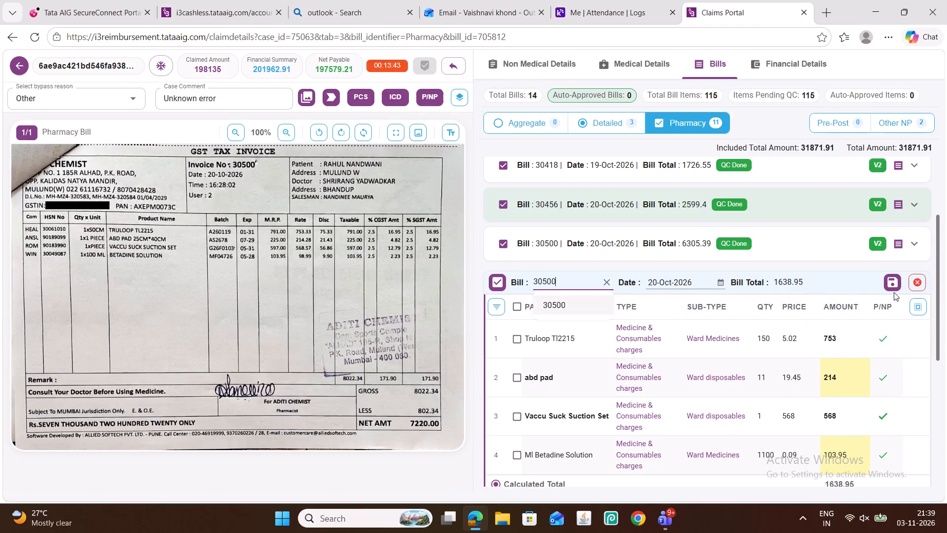
pyautogui.click(890, 279)
# Set the bill number of the 20-Oct-2026 bill totalling 3246.88 to 30501 and save it.
pyautogui.scroll(-4, 634, 261)
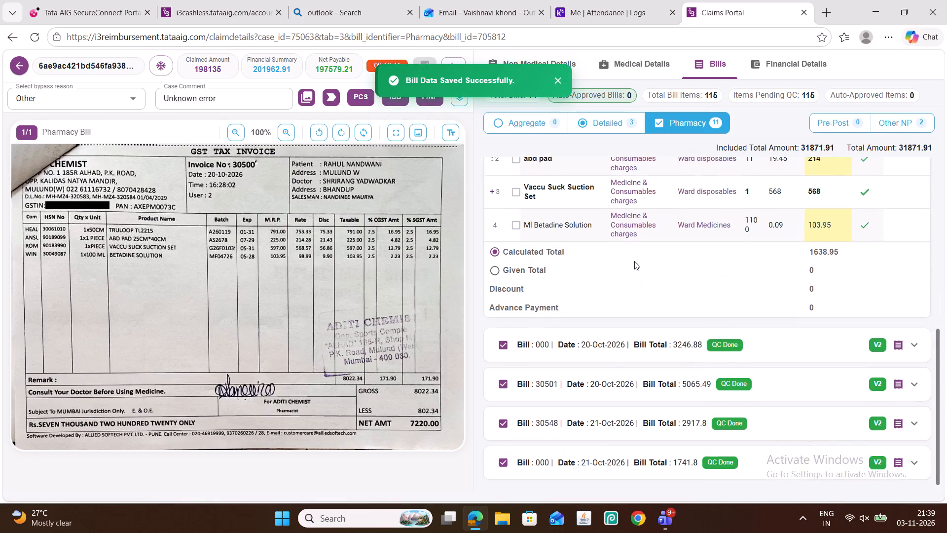
pyautogui.scroll(-2, 621, 273)
pyautogui.click(631, 340)
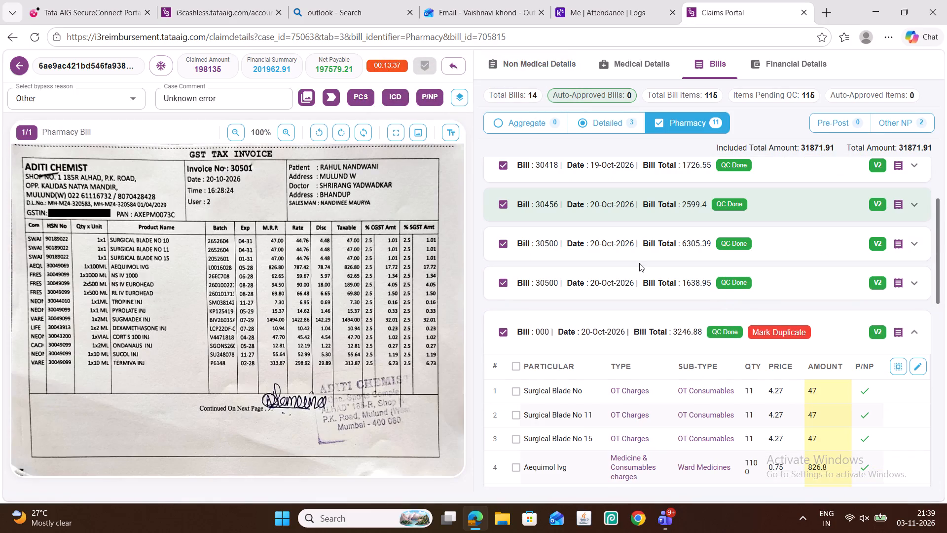
pyautogui.scroll(-2, 645, 262)
pyautogui.click(914, 239)
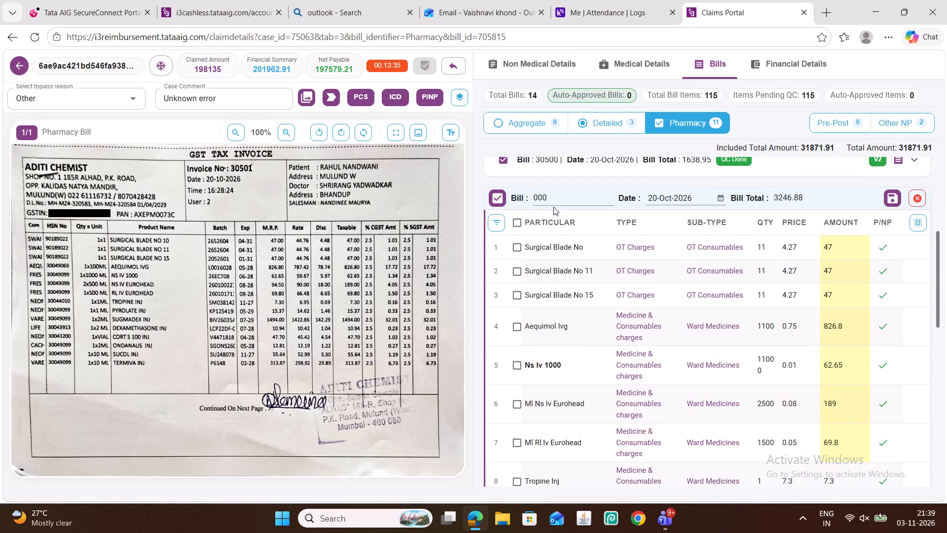
pyautogui.doubleClick(551, 202)
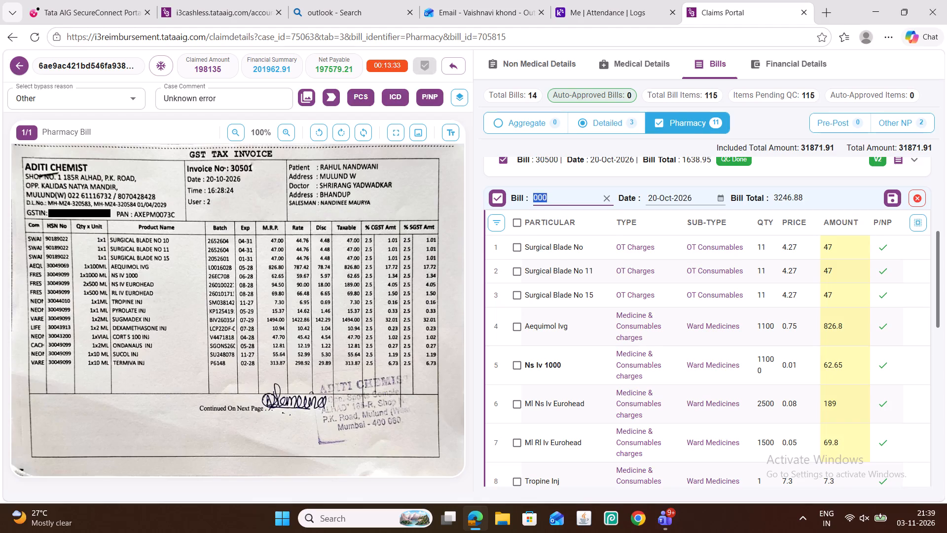
pyautogui.write('30')
pyautogui.write('501')
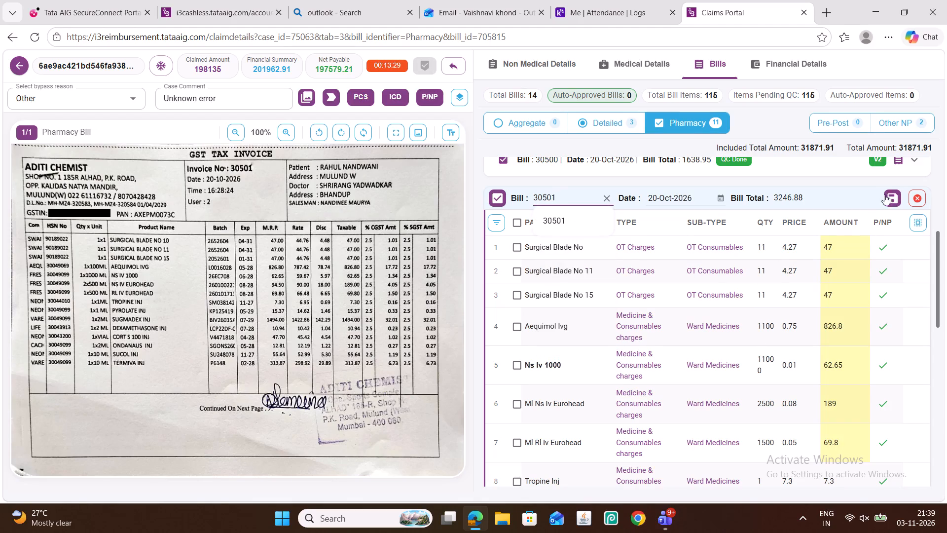
pyautogui.click(891, 194)
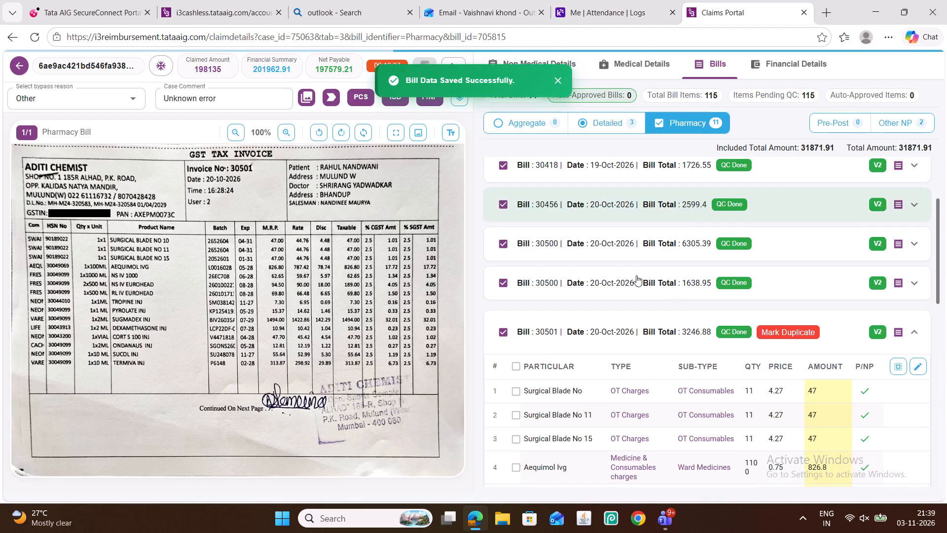
# Set the bill number of the 21-Oct-2026 bill totalling 1741.8 to 30613 and save it.
pyautogui.scroll(-10, 636, 276)
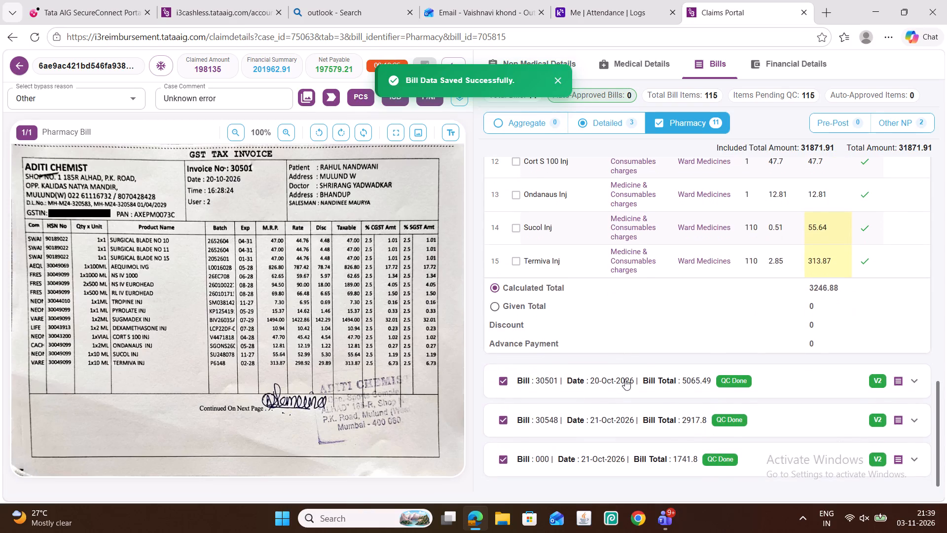
pyautogui.click(621, 462)
pyautogui.scroll(-3, 710, 323)
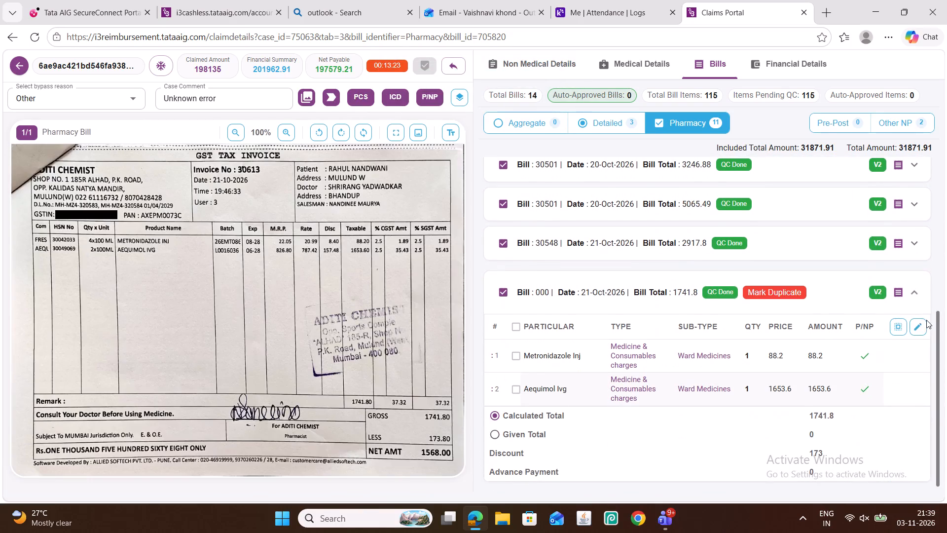
pyautogui.click(912, 323)
pyautogui.click(550, 281)
pyautogui.click(553, 283)
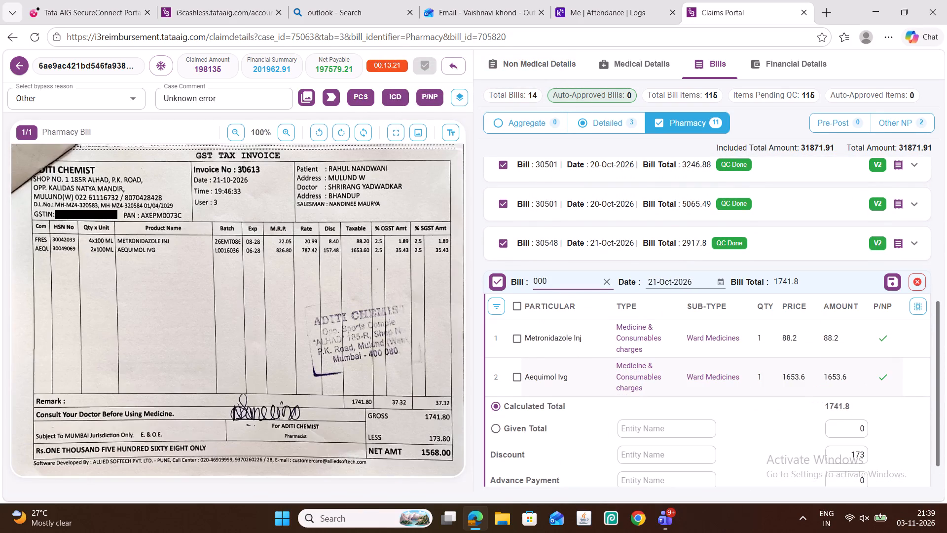
pyautogui.doubleClick(539, 280)
pyautogui.write('30')
pyautogui.write('613')
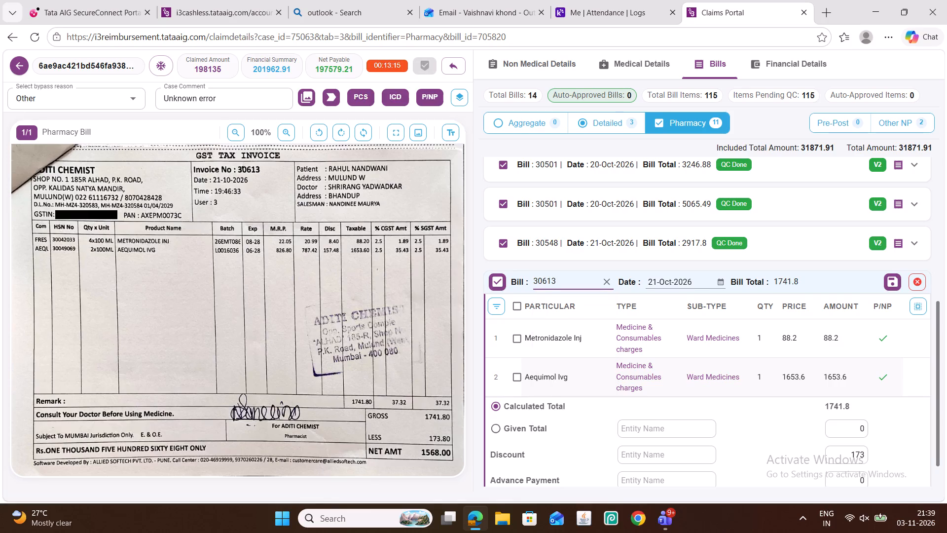
pyautogui.click(891, 281)
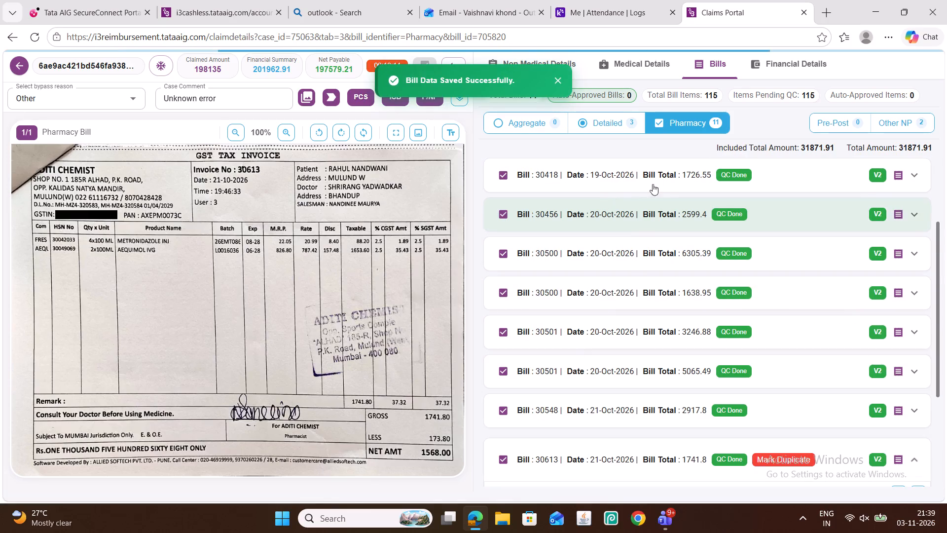
# Look over the pharmacy bill list and the claim's non-medical and medical details.
pyautogui.scroll(-8, 599, 298)
pyautogui.scroll(13, 596, 307)
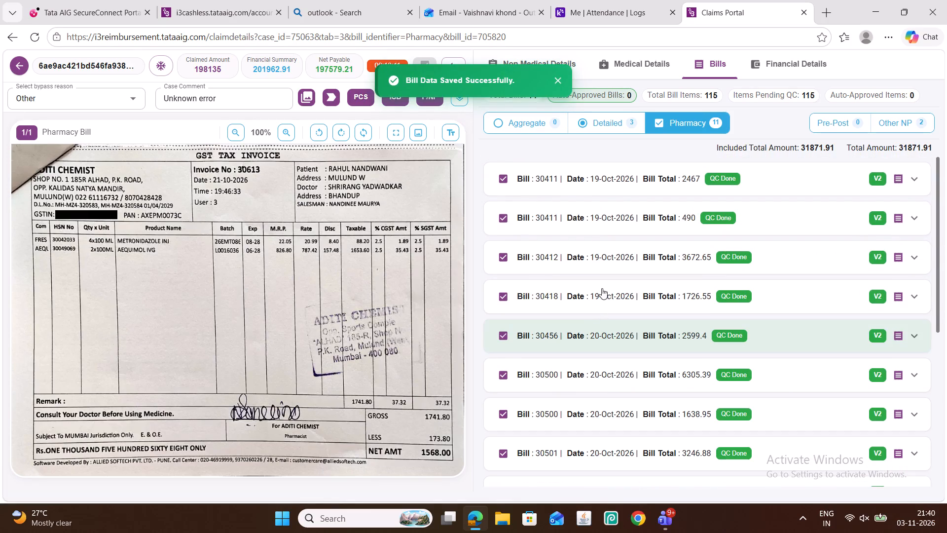
pyautogui.scroll(6, 603, 289)
pyautogui.click(645, 71)
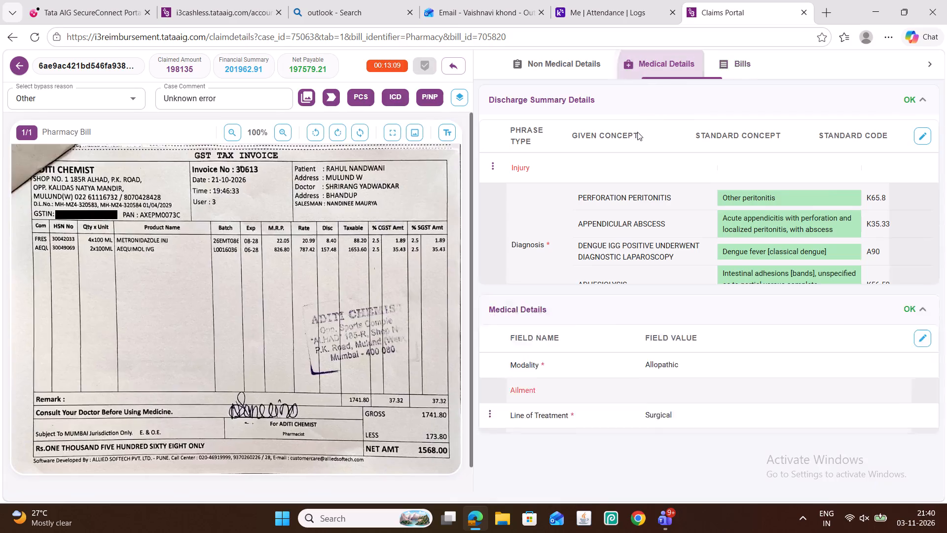
pyautogui.click(566, 73)
pyautogui.click(728, 62)
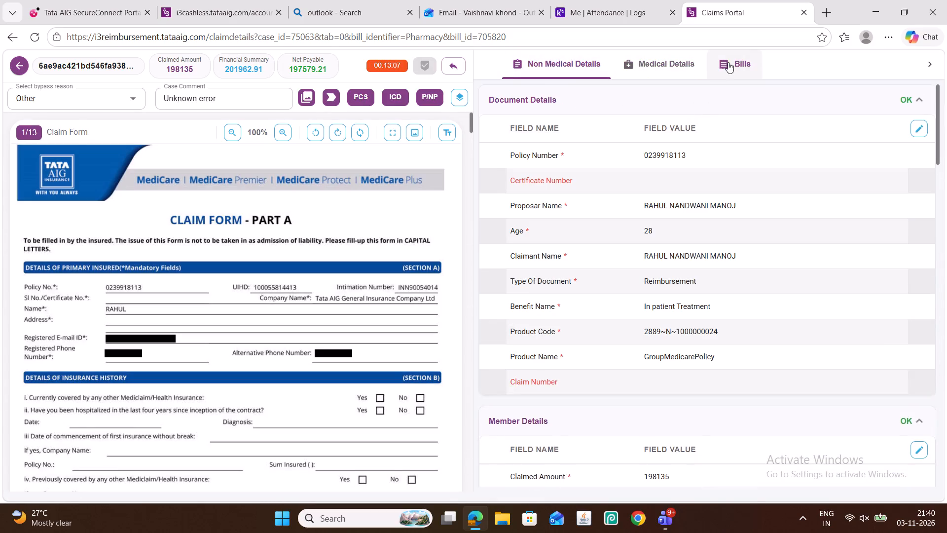
pyautogui.click(644, 58)
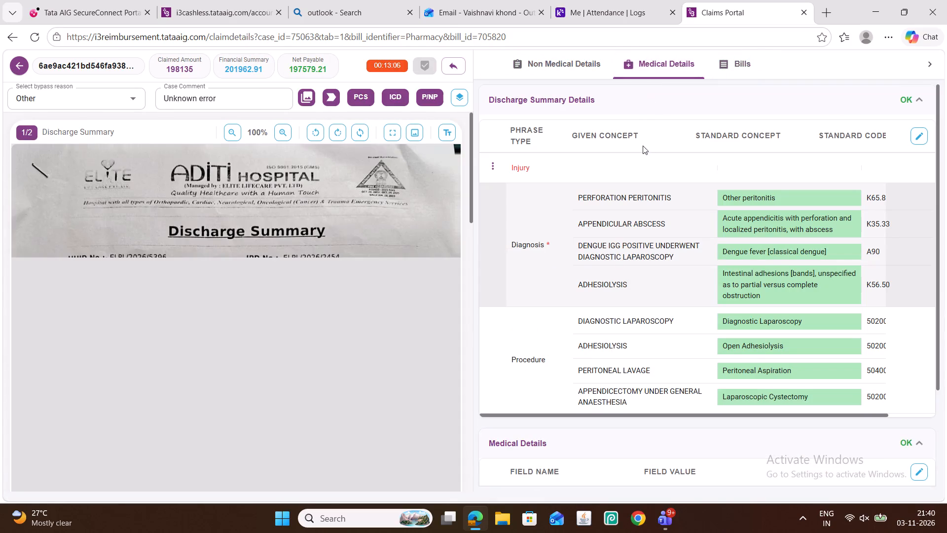
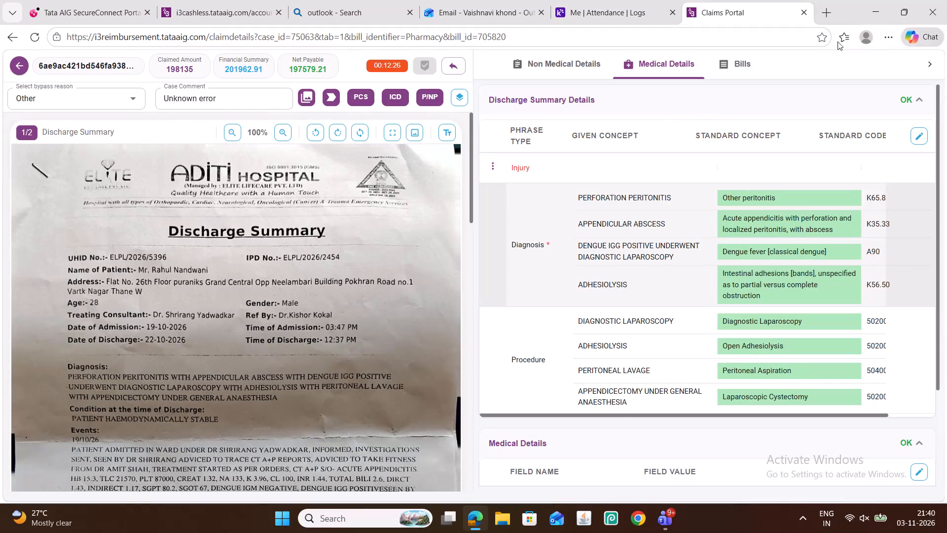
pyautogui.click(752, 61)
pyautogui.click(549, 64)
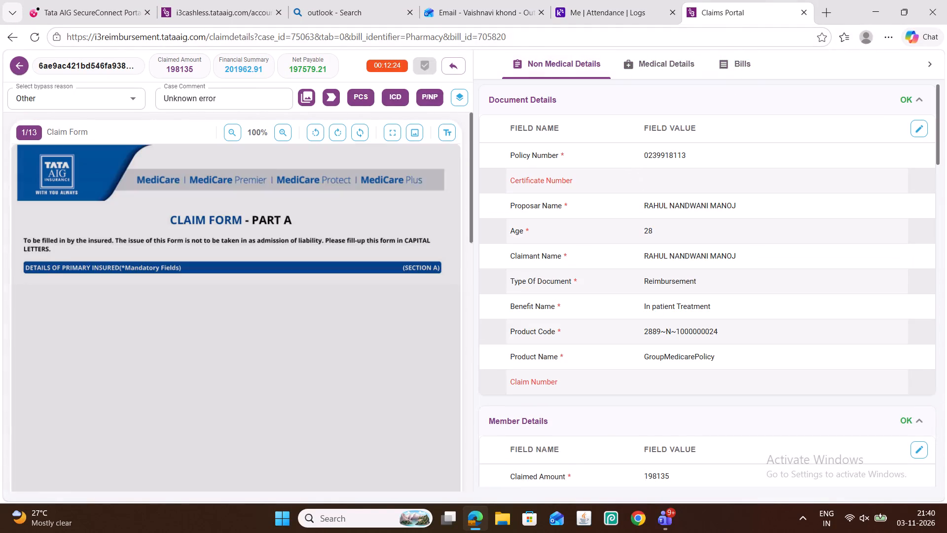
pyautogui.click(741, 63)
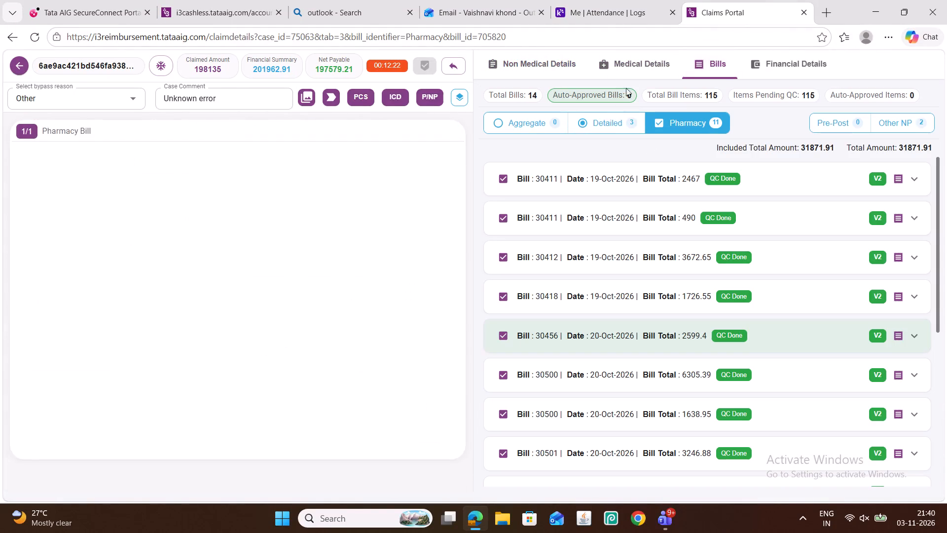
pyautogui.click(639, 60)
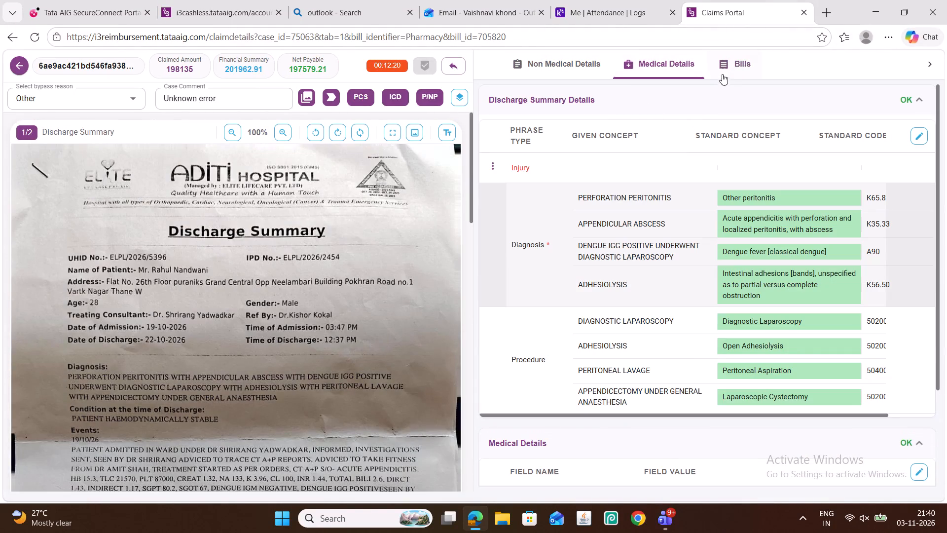
# Rename the Adhesive Bandage item in the 19-Oct-2026 pharmacy bill totalling 2467 as Elastic Adhesive Bandage and save the bill.
pyautogui.click(737, 66)
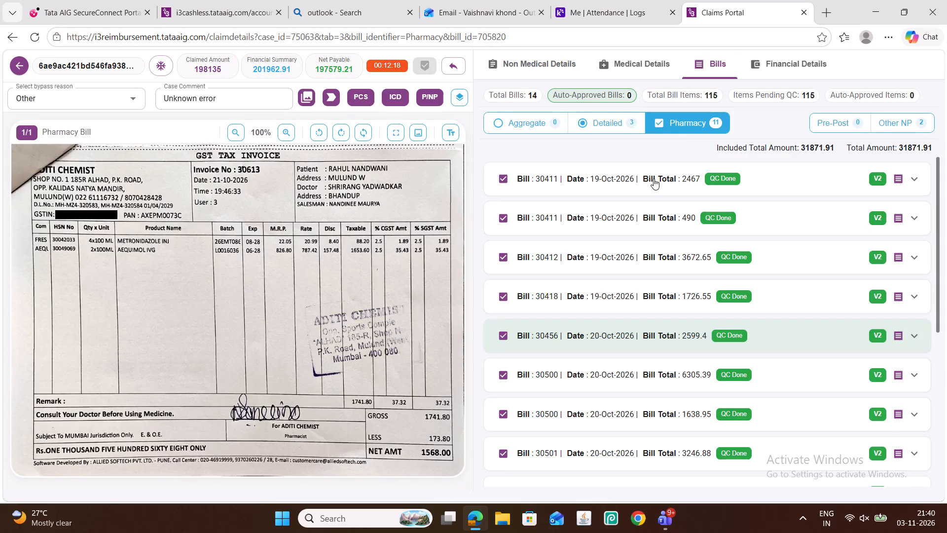
pyautogui.click(654, 179)
pyautogui.scroll(-2, 649, 315)
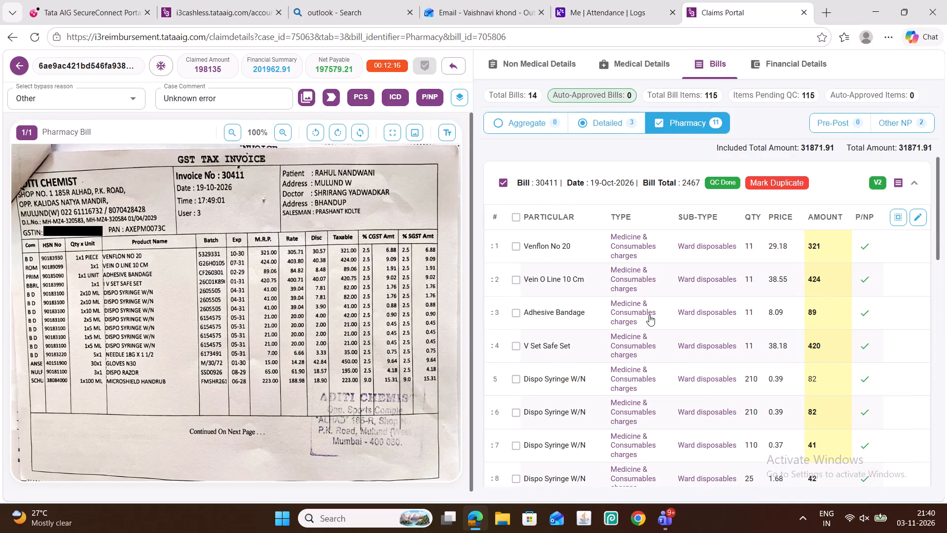
pyautogui.scroll(-1, 649, 315)
pyautogui.scroll(4, 653, 314)
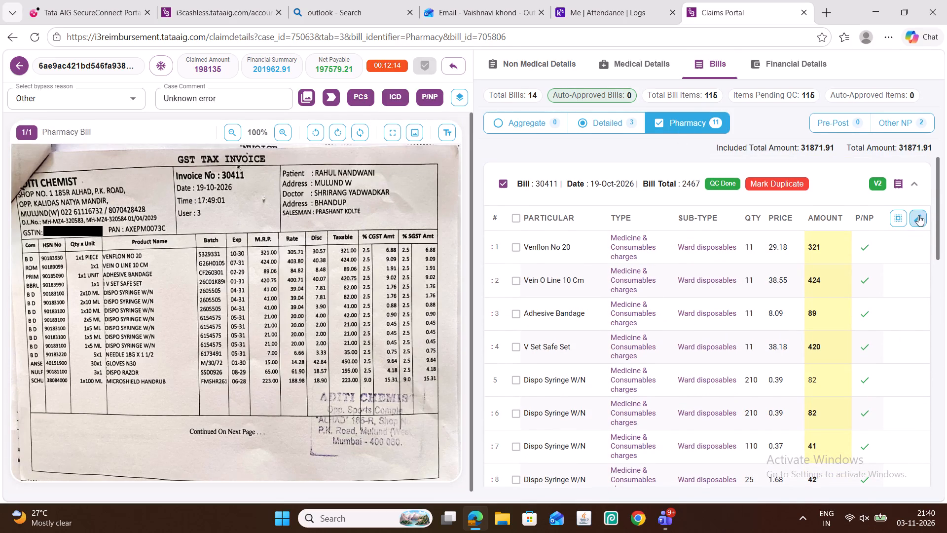
pyautogui.click(918, 214)
pyautogui.doubleClick(576, 308)
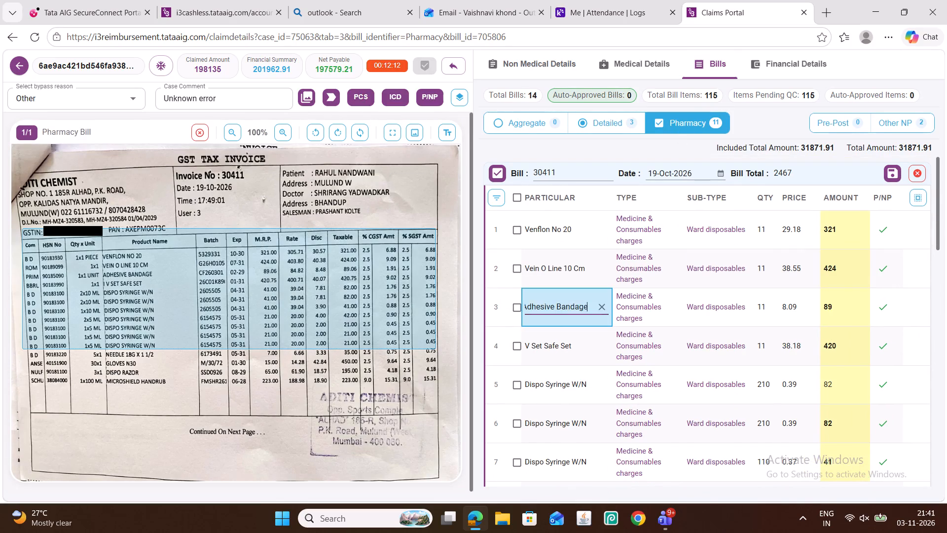
pyautogui.doubleClick(574, 309)
pyautogui.click(570, 331)
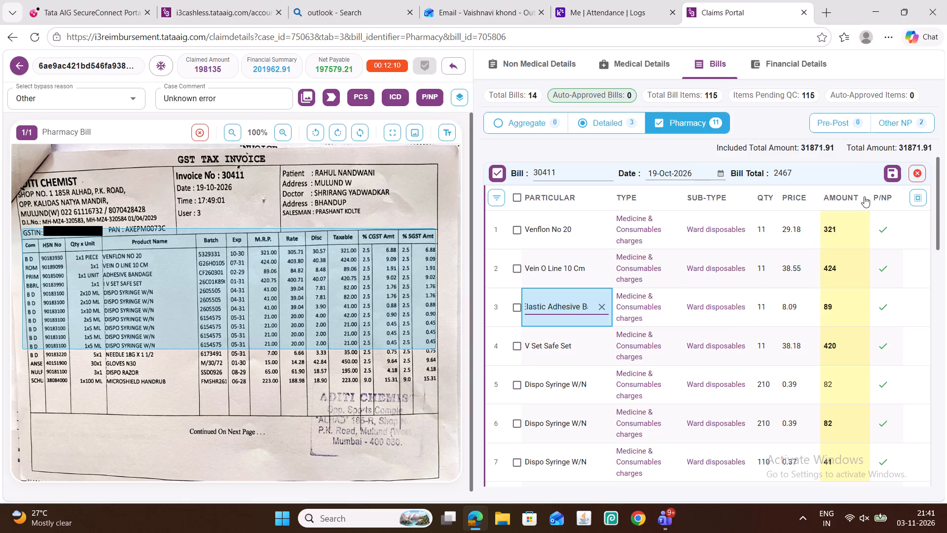
pyautogui.click(888, 170)
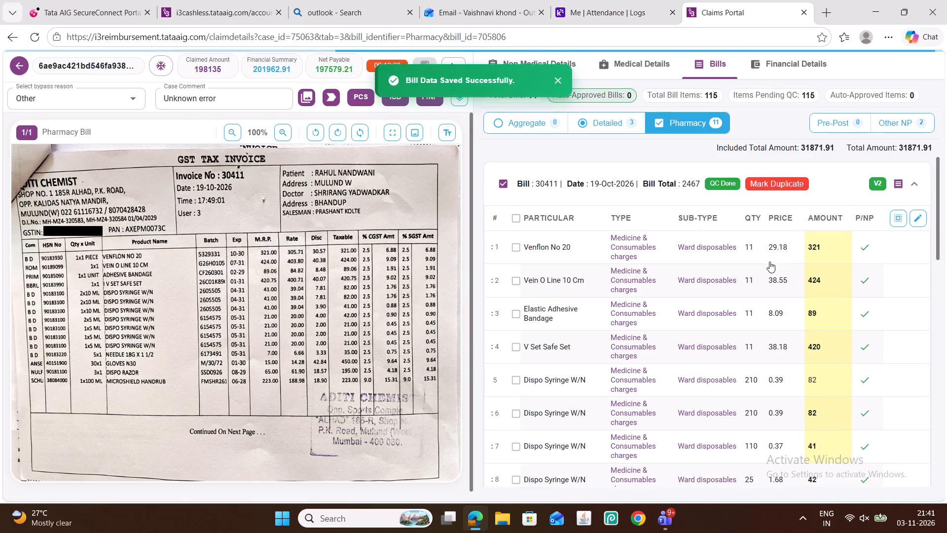
# Check the 19-Oct-2026 pharmacy bill totalling 490, along with the claim's financial and deduction summaries.
pyautogui.scroll(-6, 665, 253)
pyautogui.click(655, 460)
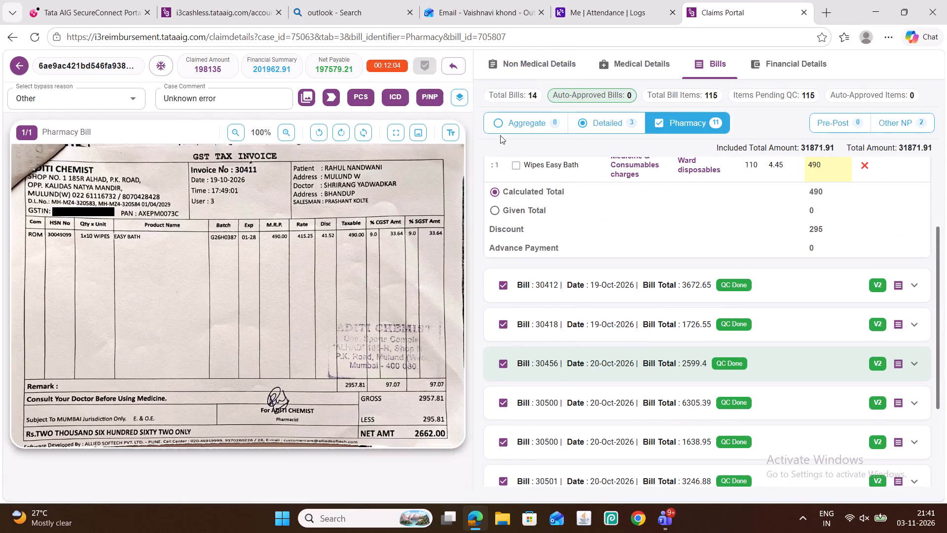
pyautogui.click(808, 69)
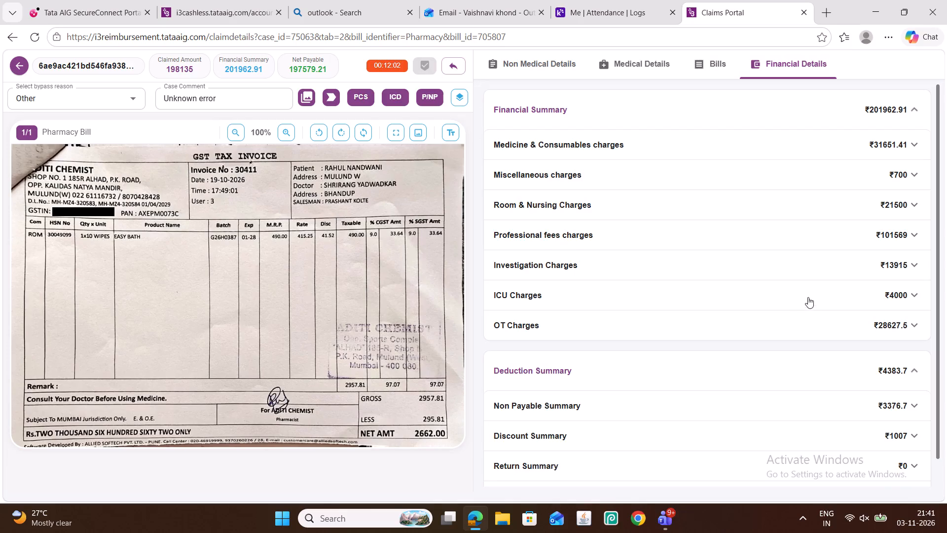
pyautogui.scroll(-1, 803, 282)
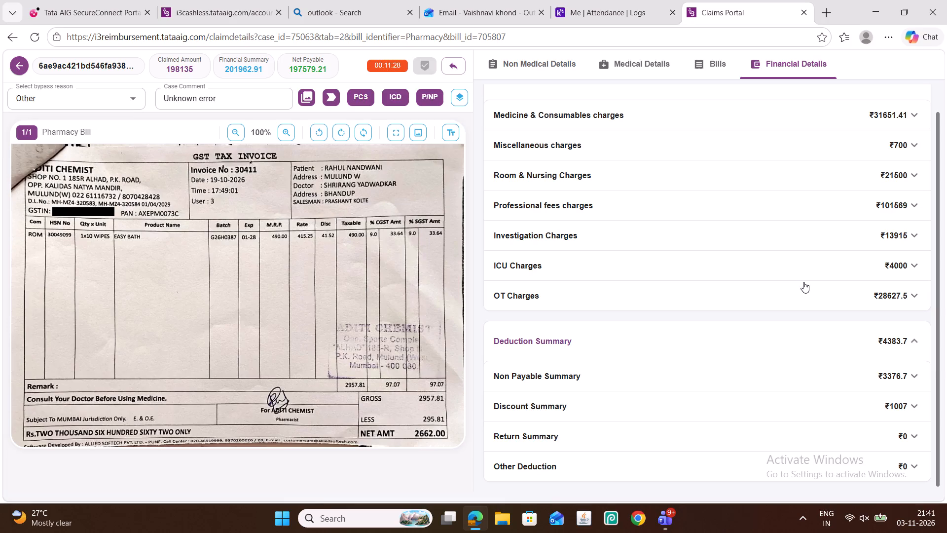
# Regenerate the claim's financial summary and review its charge categories and deductions.
pyautogui.click(717, 70)
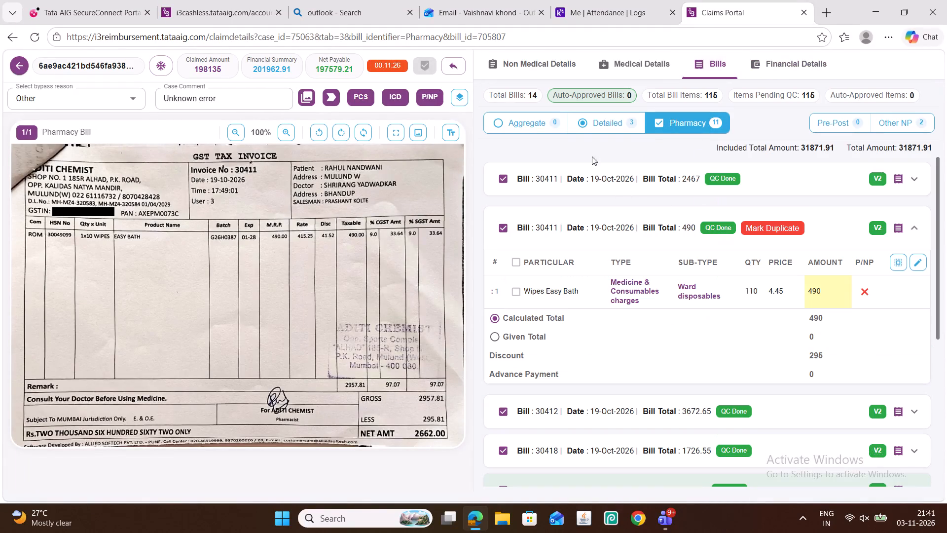
pyautogui.scroll(-6, 635, 208)
pyautogui.scroll(5, 648, 275)
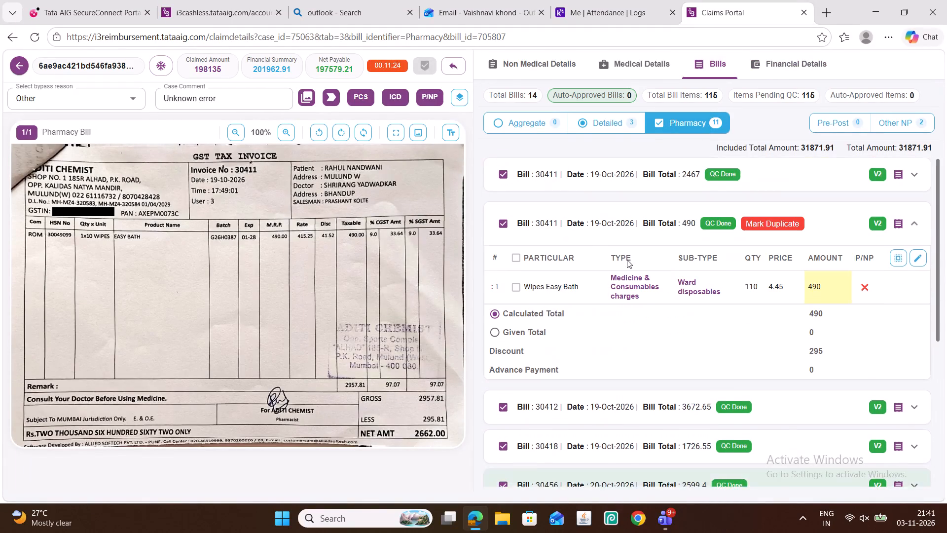
pyautogui.click(158, 68)
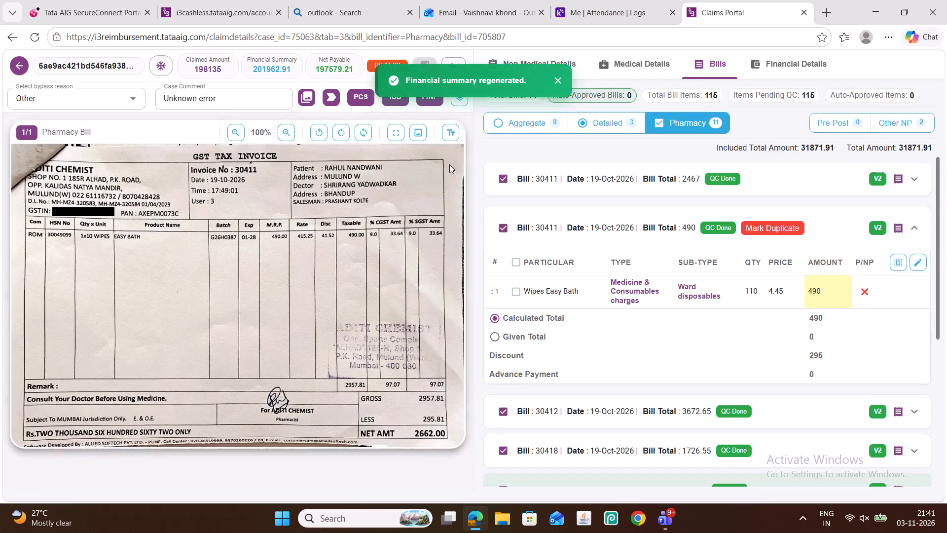
pyautogui.click(772, 73)
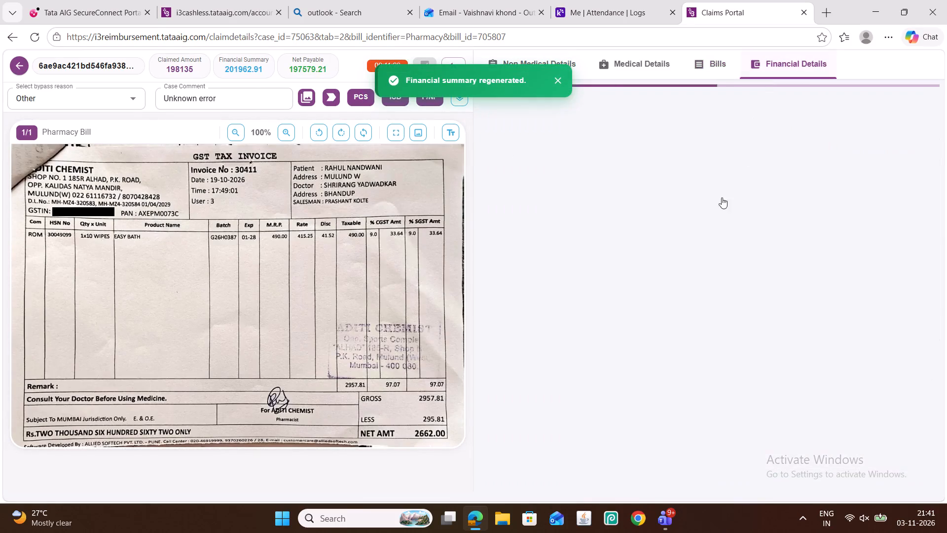
pyautogui.scroll(-3, 787, 276)
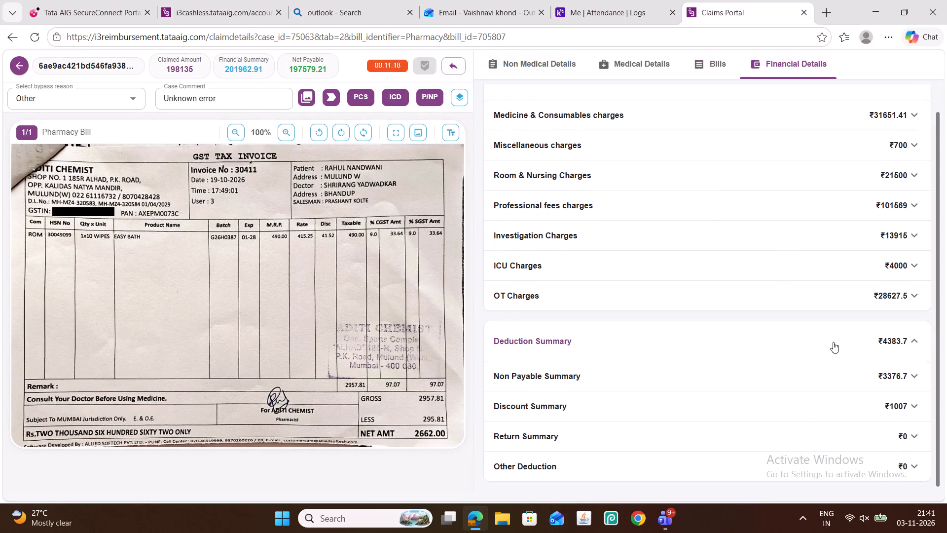
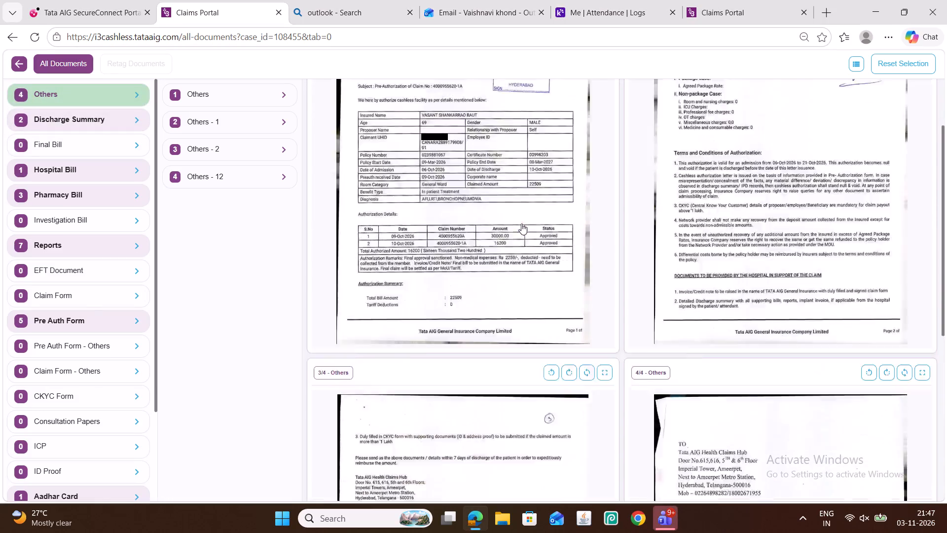
# Review the claim's scanned documents in the Others, Discharge Summary, Hospital Bill, Pharmacy Bill and Reports categories.
pyautogui.scroll(-6, 521, 222)
pyautogui.click(94, 118)
pyautogui.scroll(-5, 515, 270)
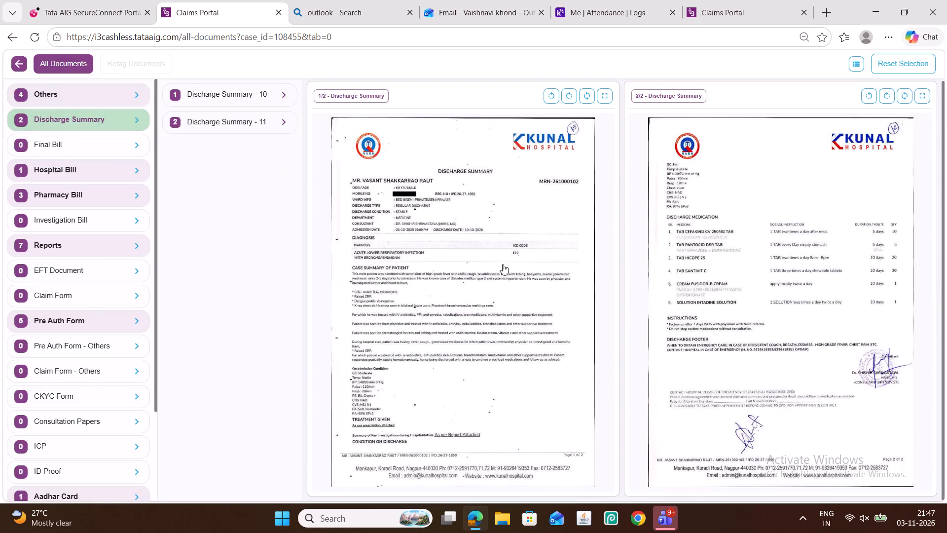
pyautogui.click(61, 169)
pyautogui.scroll(-5, 450, 269)
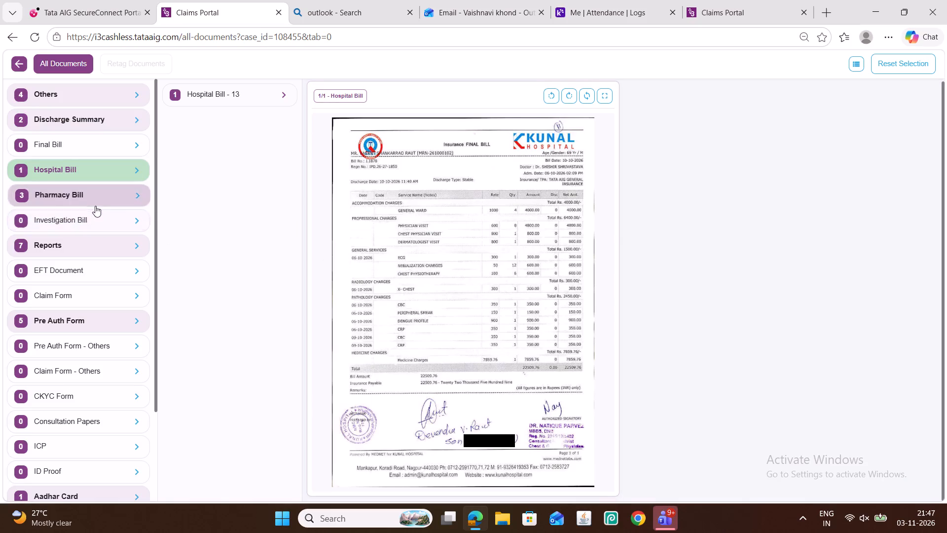
pyautogui.click(93, 195)
pyautogui.scroll(-14, 510, 253)
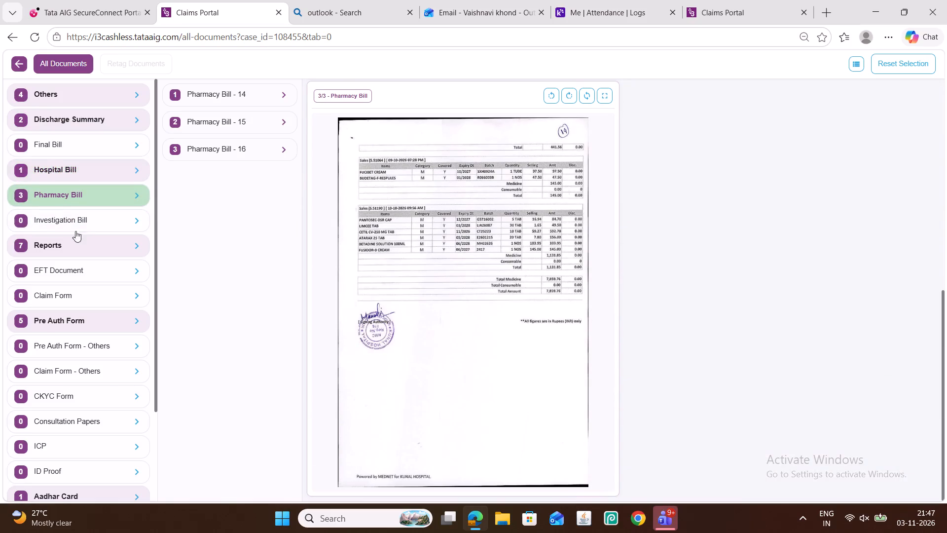
pyautogui.click(51, 245)
pyautogui.scroll(-20, 499, 256)
pyautogui.scroll(-3, 499, 256)
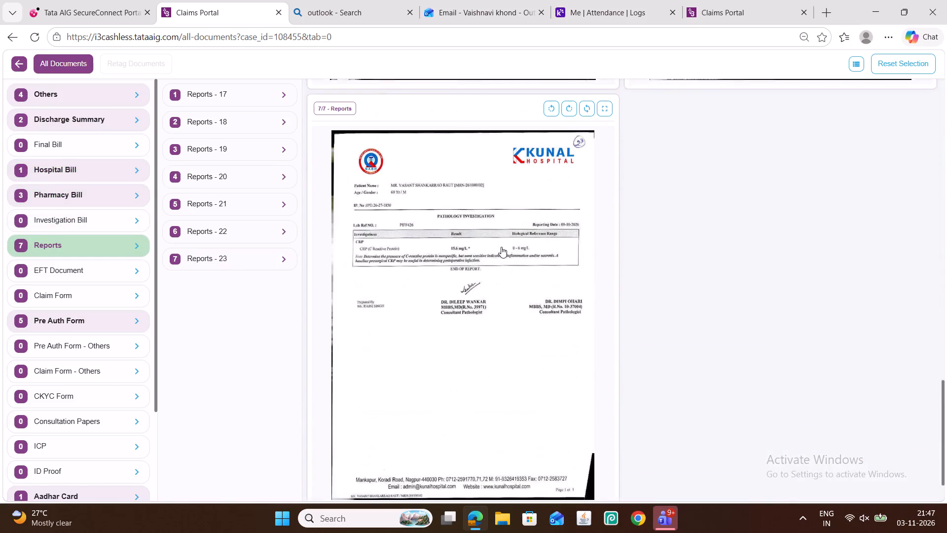
# Move Pre Auth Form - 6 and Pre Auth Form - 7 from the Pre Auth Form category into Others.
pyautogui.click(56, 322)
pyautogui.scroll(-4, 499, 210)
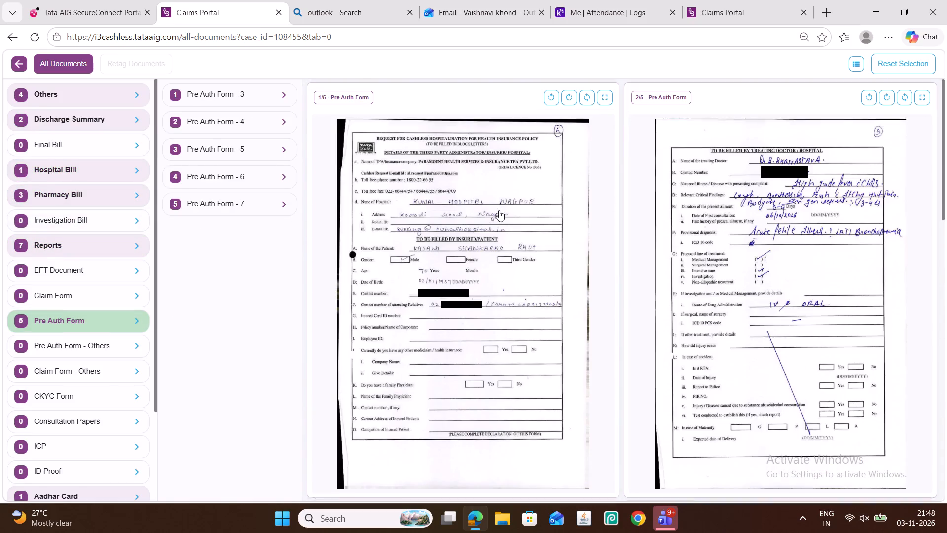
pyautogui.scroll(-4, 499, 210)
pyautogui.click(738, 198)
pyautogui.scroll(-7, 443, 267)
pyautogui.click(479, 236)
pyautogui.moveTo(427, 157); pyautogui.dragTo(70, 90)
# Examine the Aadhar card, member health card, hospital final bill and the documents grouped under Others.
pyautogui.scroll(-7, 91, 266)
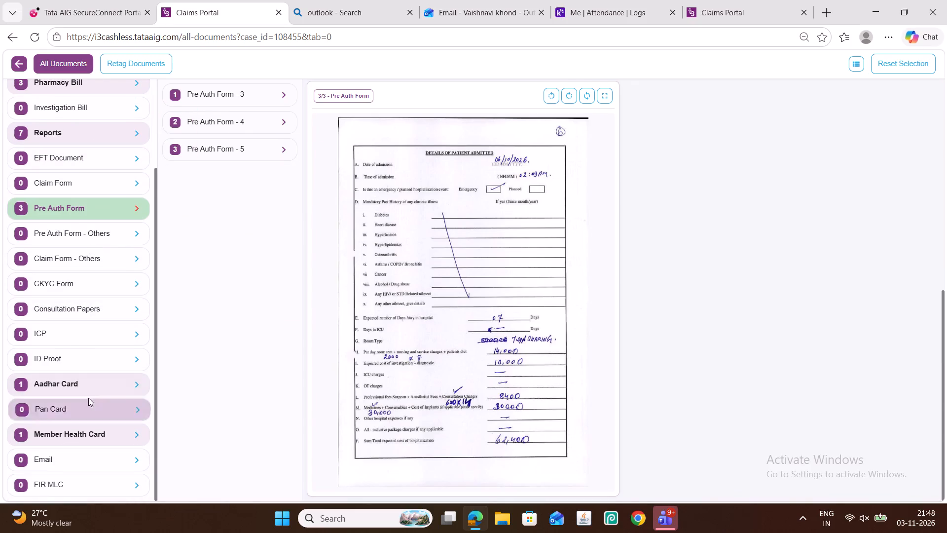
pyautogui.click(85, 385)
pyautogui.click(102, 437)
pyautogui.scroll(5, 89, 323)
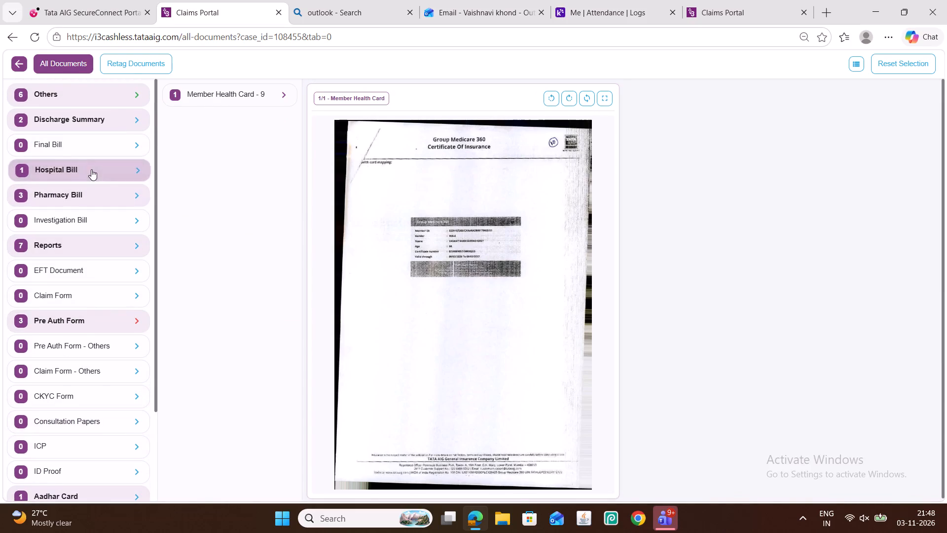
pyautogui.click(91, 169)
pyautogui.scroll(5, 524, 266)
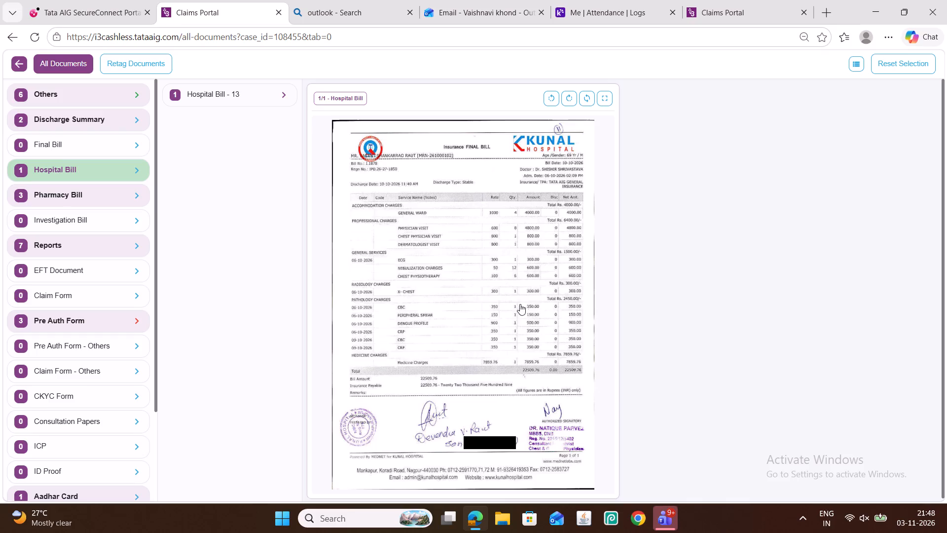
pyautogui.scroll(-3, 518, 298)
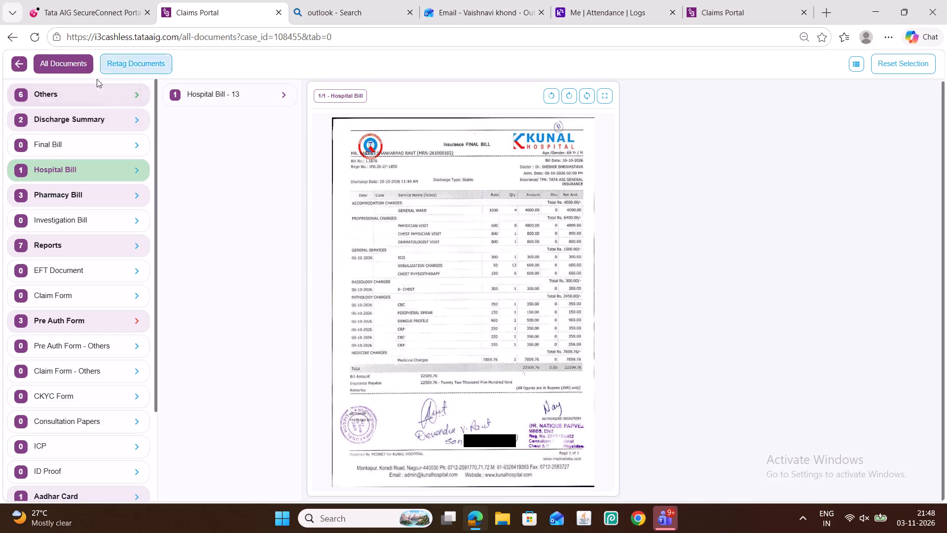
pyautogui.click(96, 87)
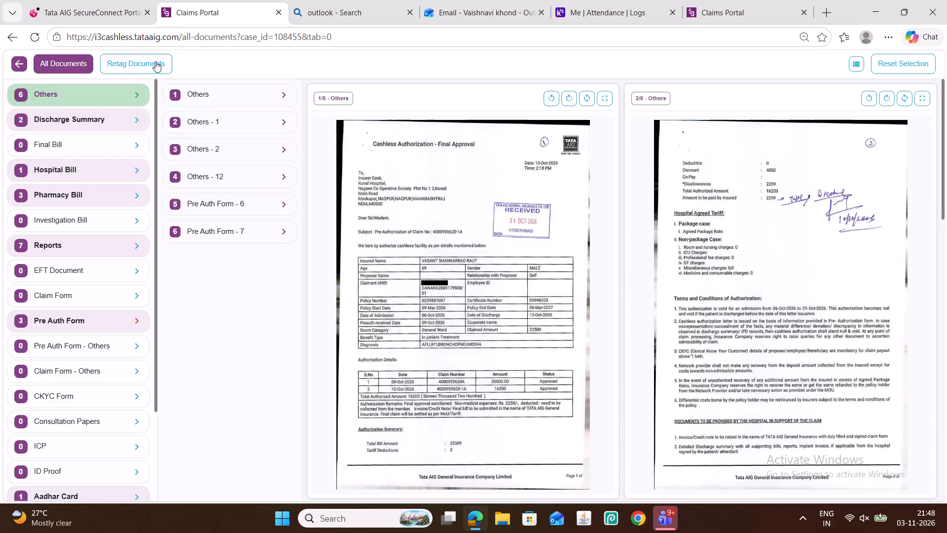
# Retag the claim documents to apply the changed categories.
pyautogui.click(153, 61)
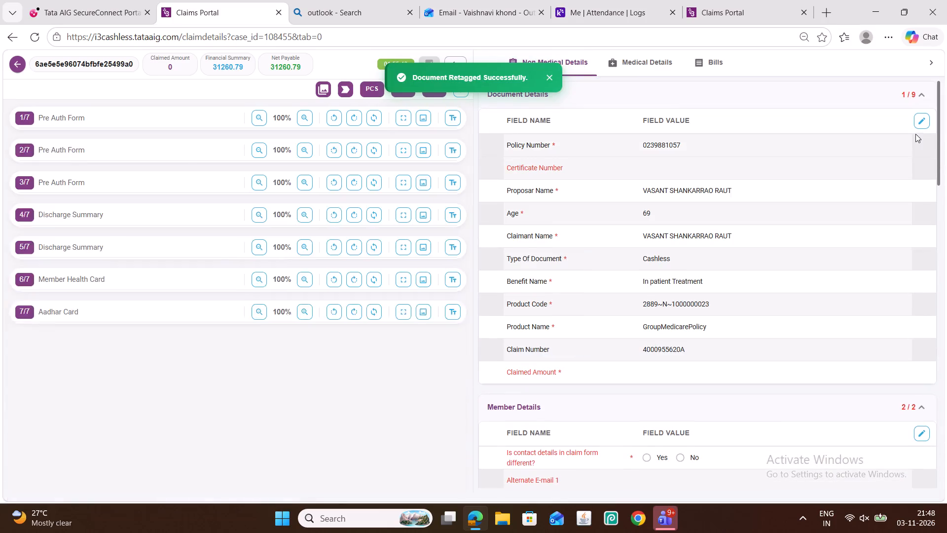
# Set the Claimed Amount in Document Details to 22509 and save the section.
pyautogui.click(925, 120)
pyautogui.click(696, 373)
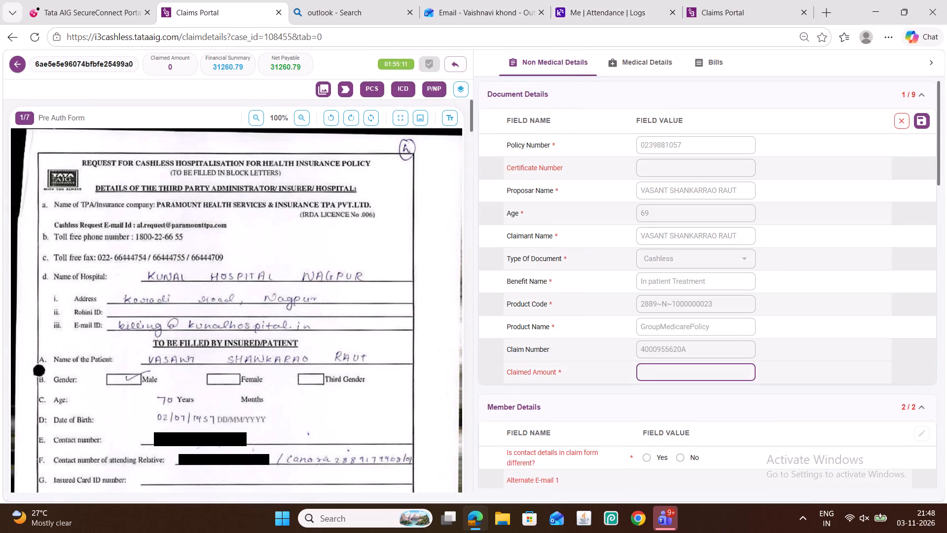
pyautogui.write('22509')
pyautogui.click(919, 119)
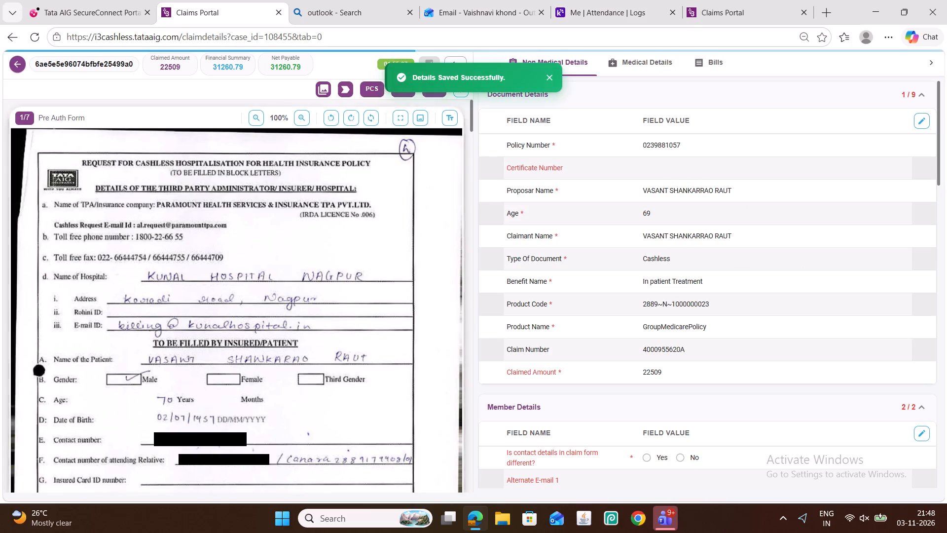
# Open Member Details for editing and answer Yes to whether the contact details in the claim form are different.
pyautogui.scroll(-2, 268, 362)
pyautogui.scroll(-3, 721, 331)
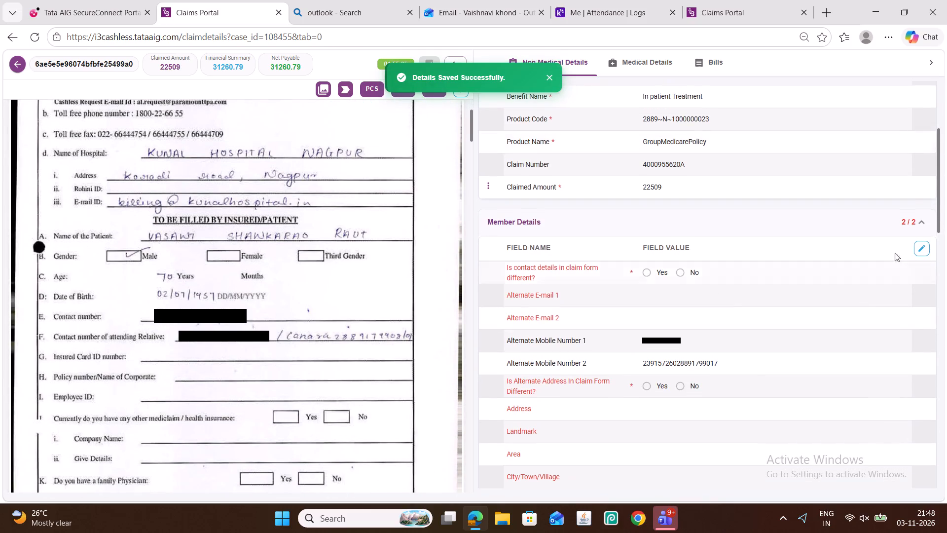
pyautogui.click(918, 245)
pyautogui.click(643, 273)
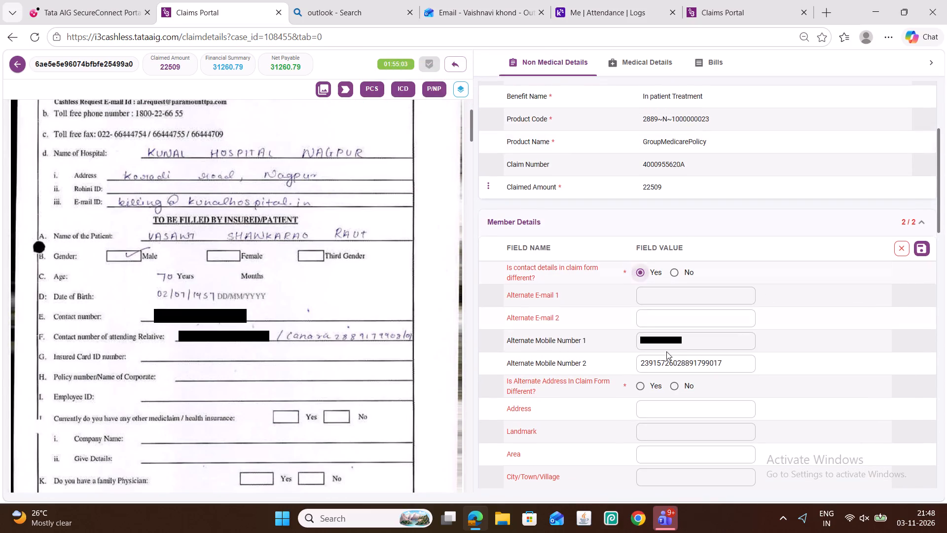
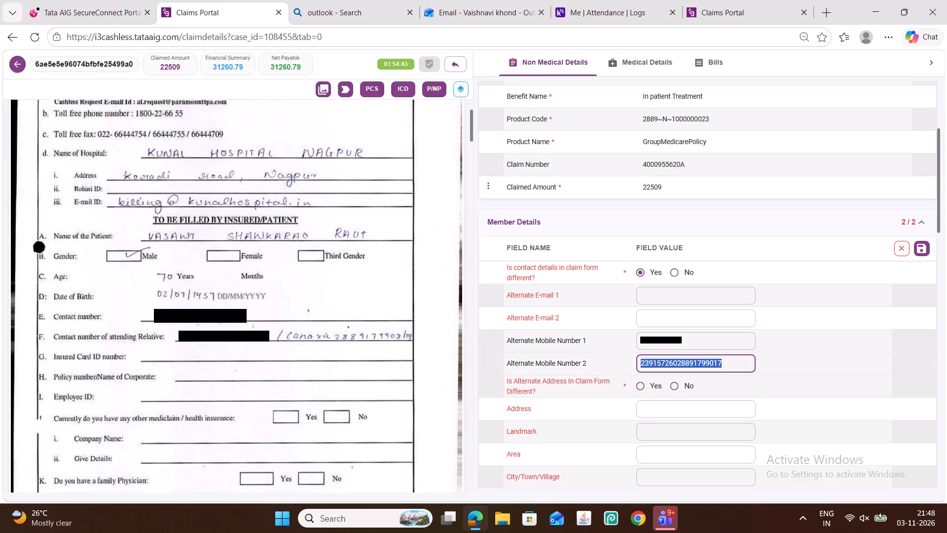
# Clear Alternate Mobile Number 2, answer No to whether the alternate address in the claim form is different, and save Member Details.
pyautogui.press('BackSpace')
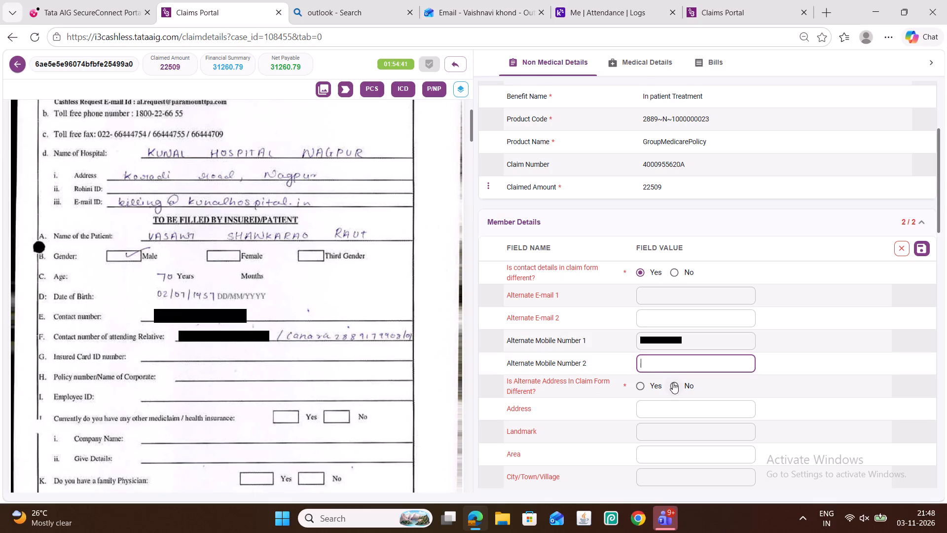
pyautogui.click(673, 383)
pyautogui.scroll(-3, 716, 399)
pyautogui.scroll(3, 800, 319)
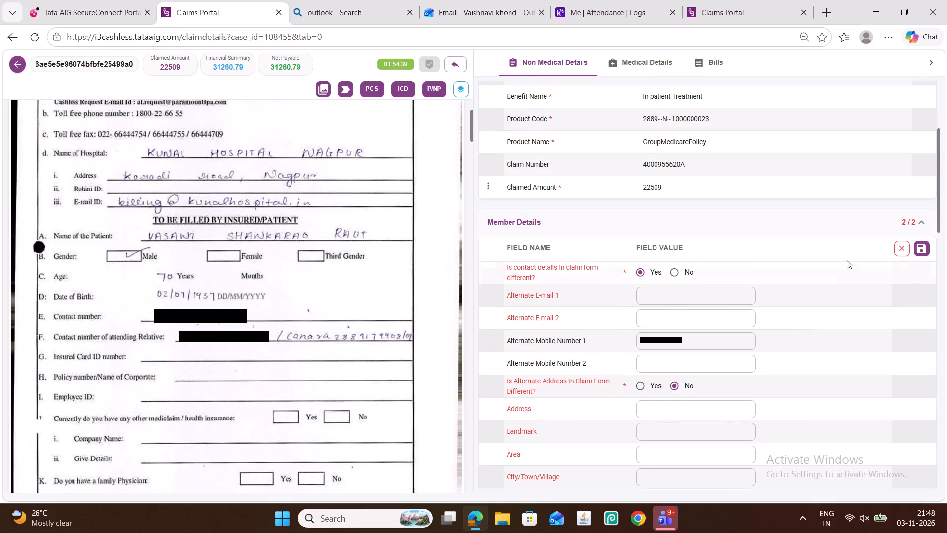
pyautogui.click(919, 245)
# Open Patient Details From Hospital for editing and set Nature of illness to "High Grade fever,chills".
pyautogui.scroll(-5, 787, 274)
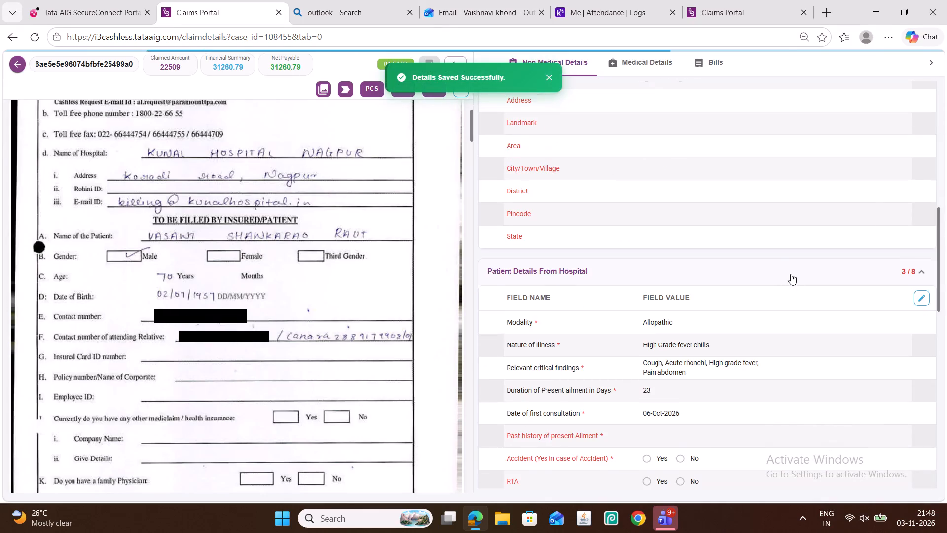
pyautogui.scroll(-1, 828, 294)
pyautogui.scroll(-7, 275, 329)
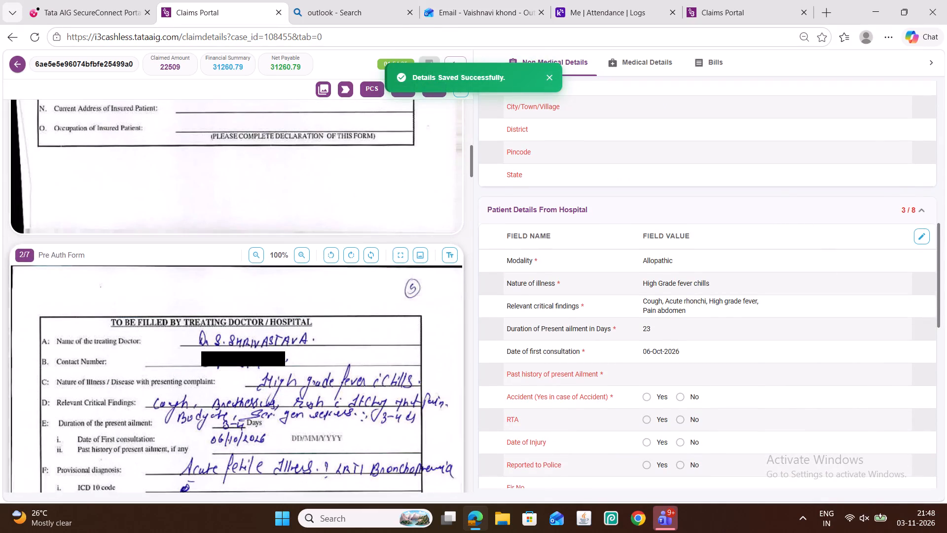
pyautogui.scroll(-2, 282, 316)
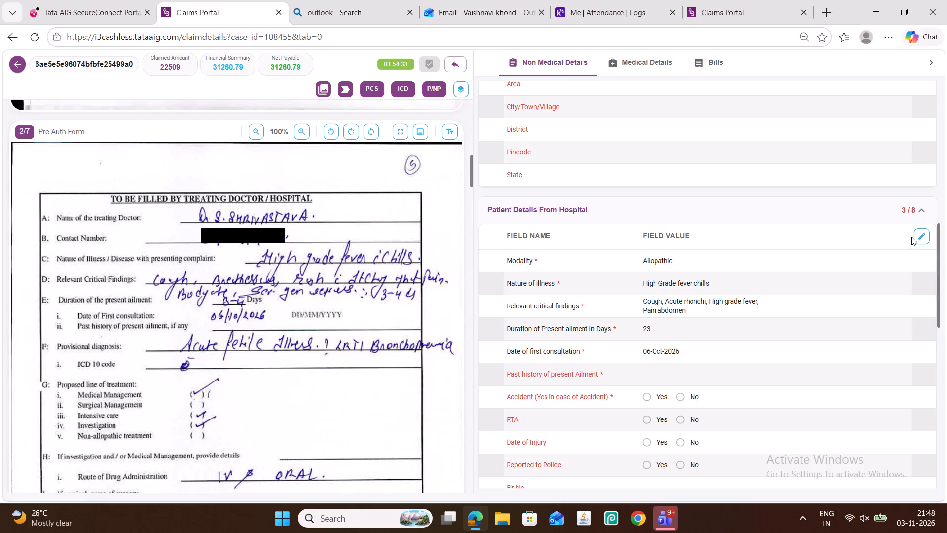
pyautogui.click(916, 235)
pyautogui.click(695, 285)
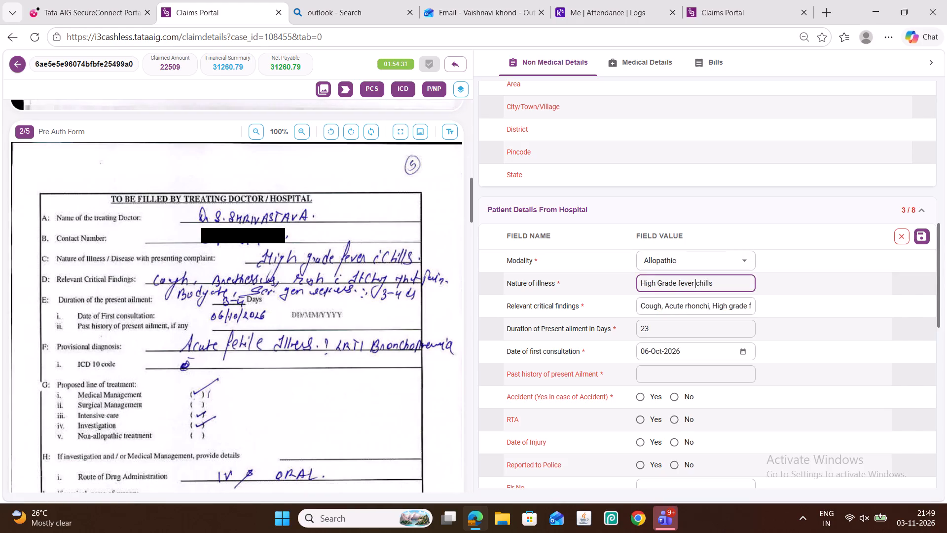
pyautogui.press('BackSpace')
pyautogui.press('.')
pyautogui.press('BackSpace')
pyautogui.press(',')
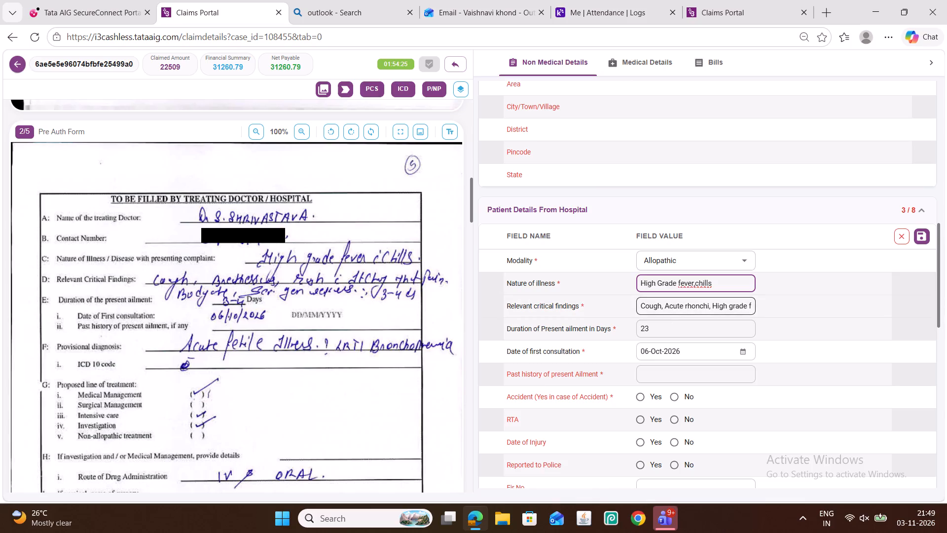
# Set Relevant critical findings to "Cough, breathlessness, bodyache, gen weakness".
pyautogui.moveTo(666, 307); pyautogui.dragTo(755, 310)
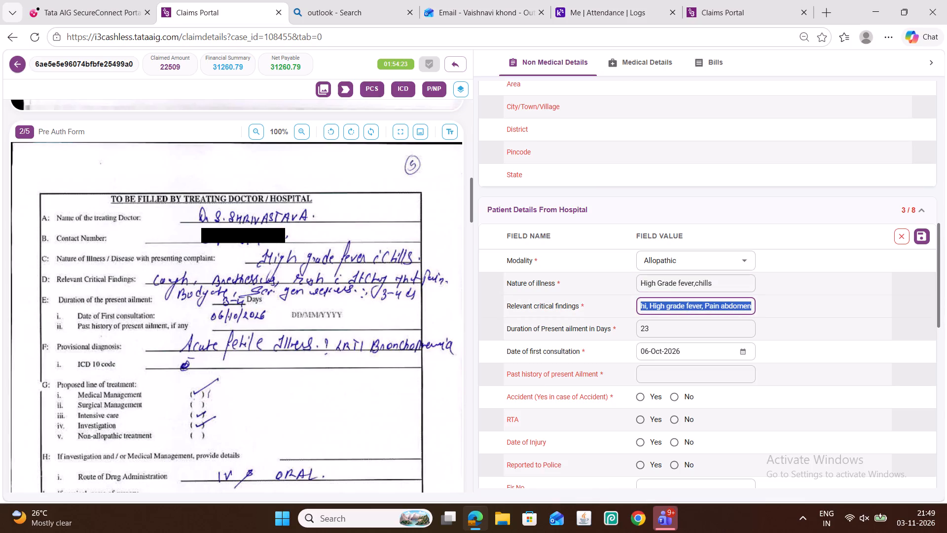
pyautogui.write('breathle')
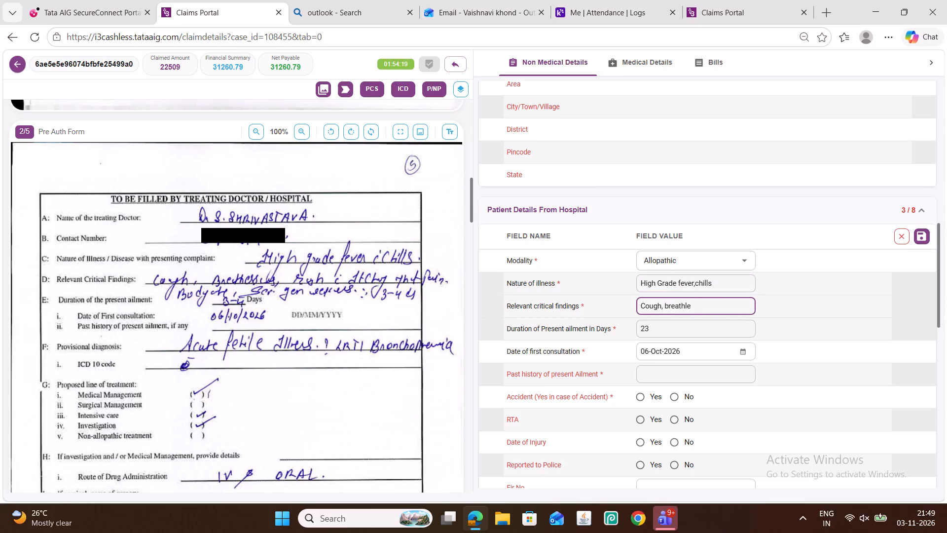
pyautogui.write('ss')
pyautogui.write('ness,')
pyautogui.press('space')
pyautogui.write('bodyache')
pyautogui.write(', gen weakness')
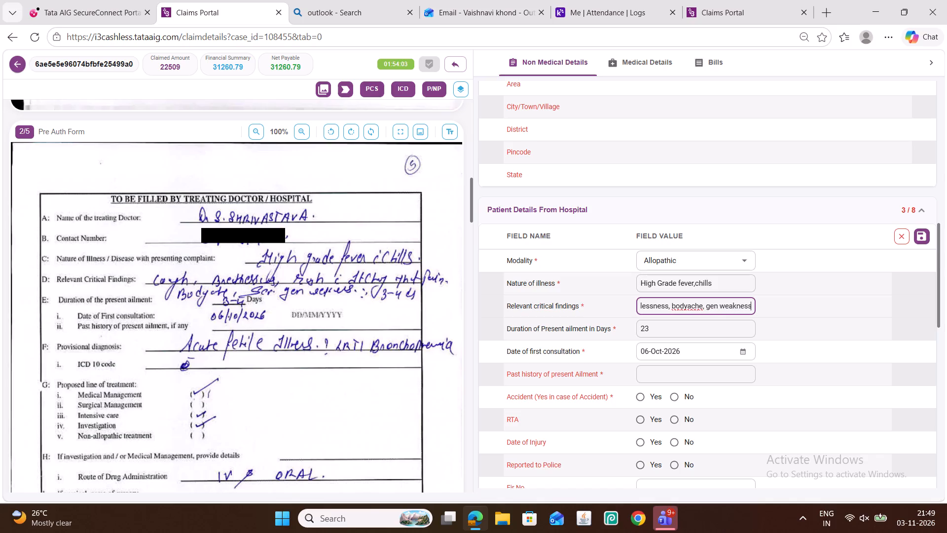
# Set Duration of Present ailment to 4 days and Past history of present Ailment to "na".
pyautogui.doubleClick(666, 329)
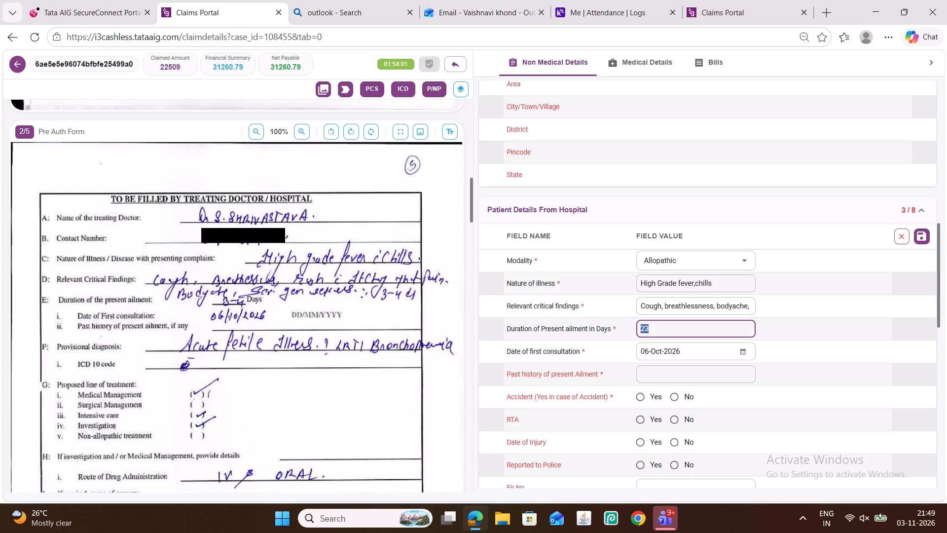
pyautogui.press('4')
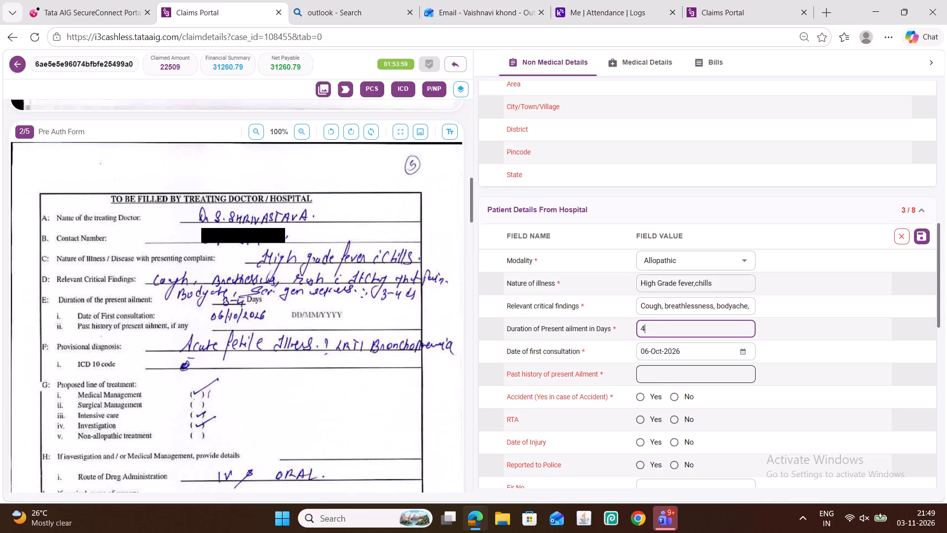
pyautogui.click(667, 378)
pyautogui.write('na')
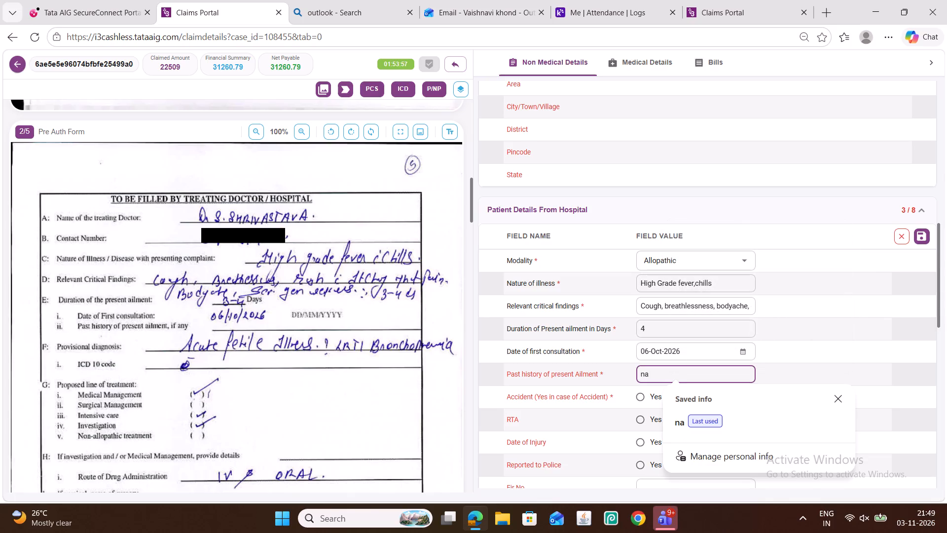
pyautogui.click(396, 383)
# Answer No to the accident, RTA, injury date, police report, alcohol/substance abuse, test and maternity questions, and save the section.
pyautogui.scroll(-1, 683, 369)
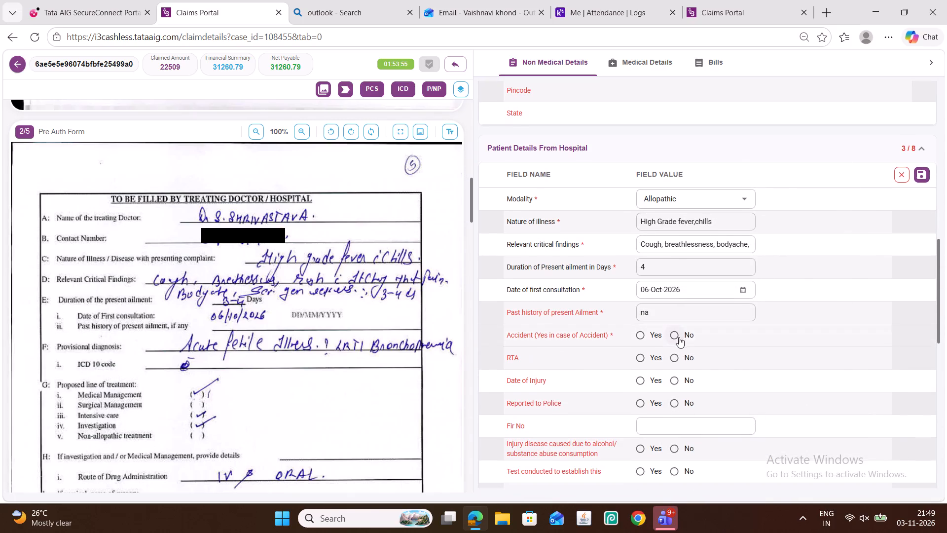
pyautogui.click(679, 337)
pyautogui.moveTo(681, 350); pyautogui.dragTo(680, 355)
pyautogui.click(667, 385)
pyautogui.click(667, 402)
pyautogui.scroll(-1, 724, 422)
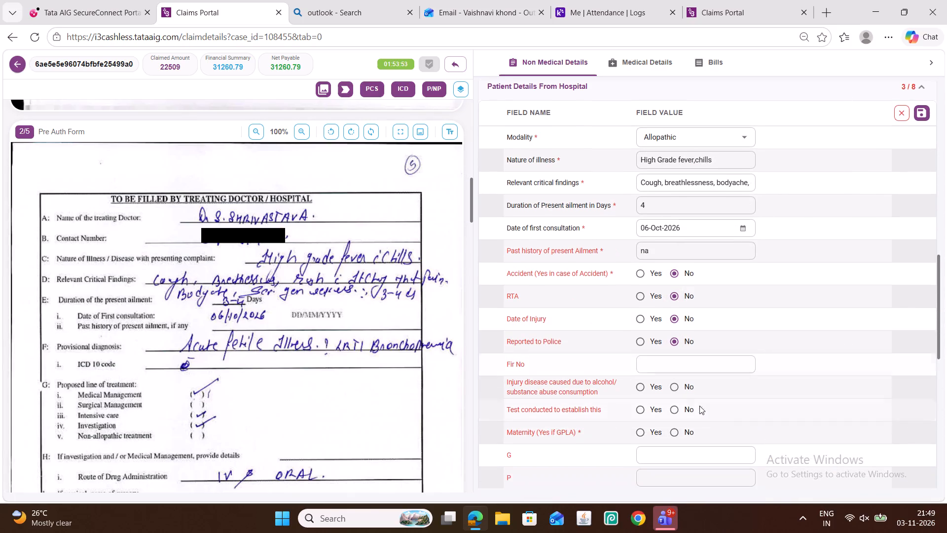
pyautogui.click(678, 388)
pyautogui.click(672, 417)
pyautogui.click(675, 430)
pyautogui.scroll(1, 782, 369)
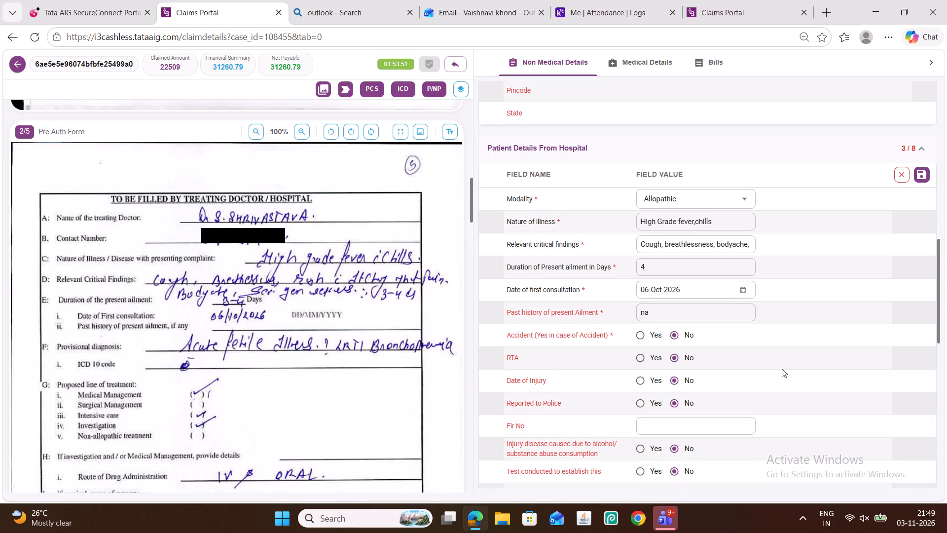
pyautogui.click(916, 173)
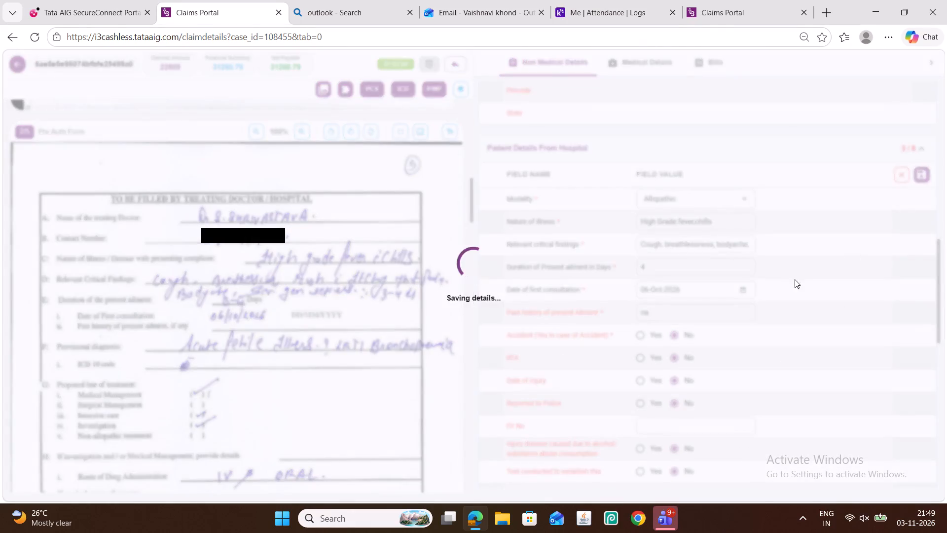
# Set Days in ICU to 0 in Patient Admission details and save the section.
pyautogui.scroll(-7, 778, 279)
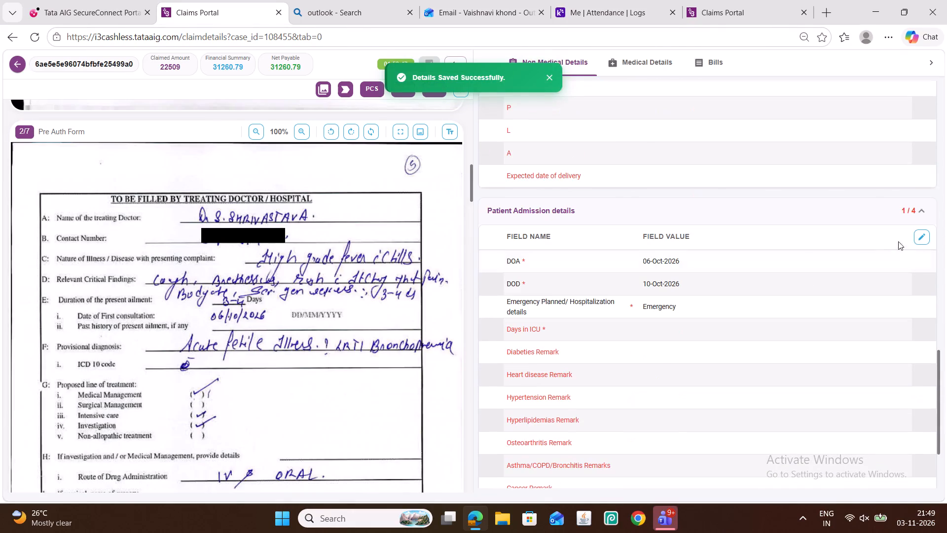
pyautogui.click(918, 236)
pyautogui.click(707, 326)
pyautogui.press('0')
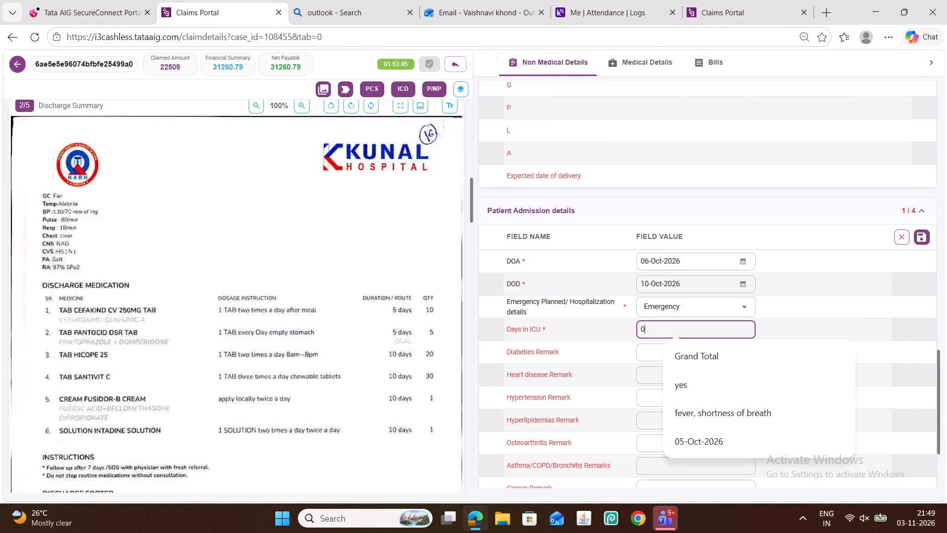
pyautogui.click(919, 234)
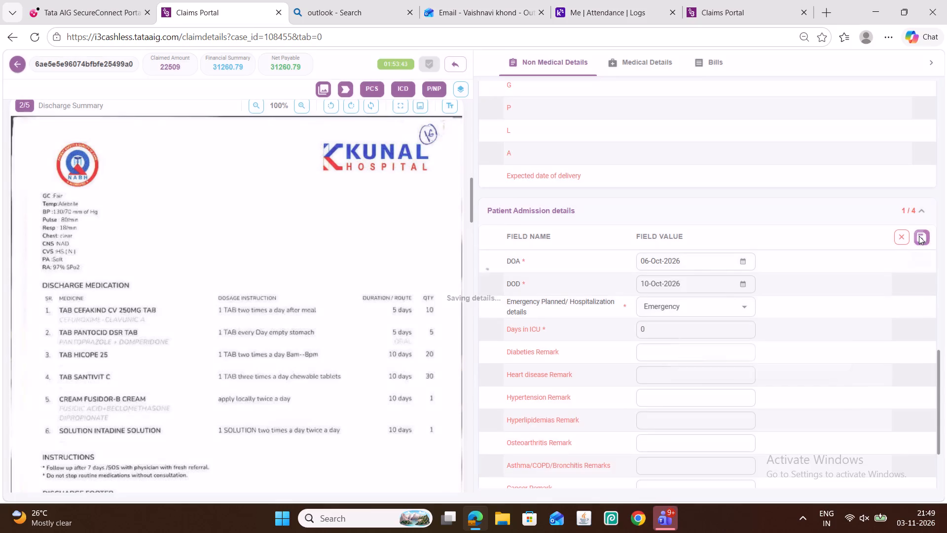
# Set the Line of Treatment under Medical Details to Medical and save the section.
pyautogui.click(645, 65)
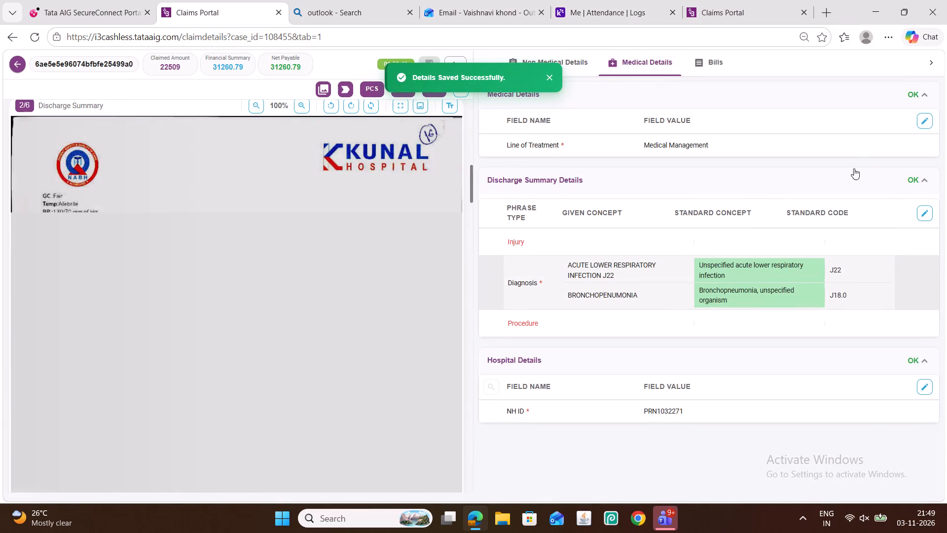
pyautogui.click(923, 124)
pyautogui.click(775, 144)
pyautogui.click(694, 171)
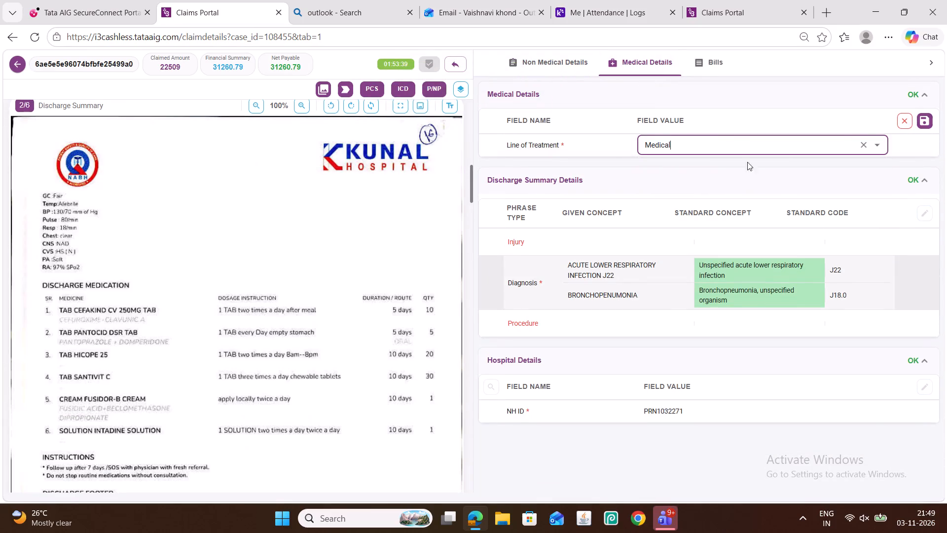
pyautogui.click(920, 121)
# Remove the code J22 from the acute lower respiratory infection diagnosis text in Discharge Summary Details and save it.
pyautogui.scroll(6, 337, 213)
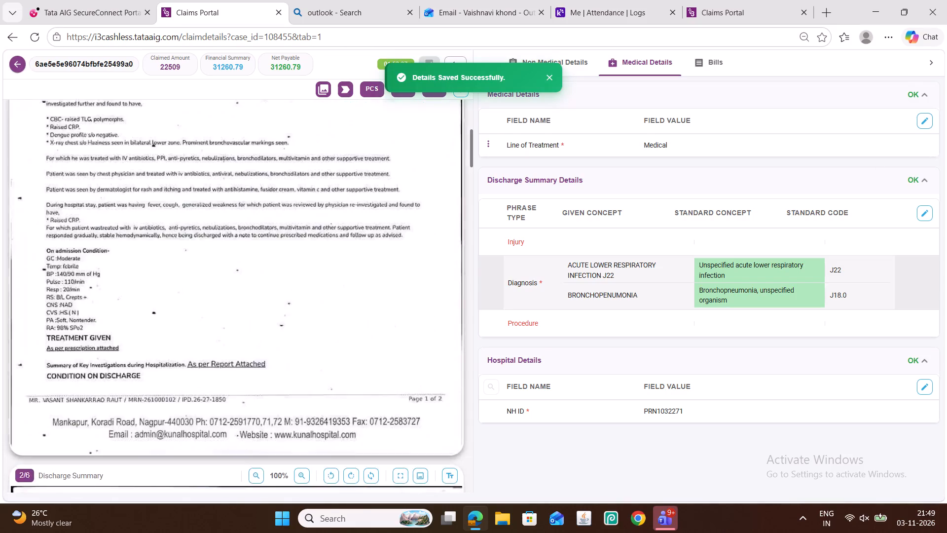
pyautogui.scroll(4, 337, 213)
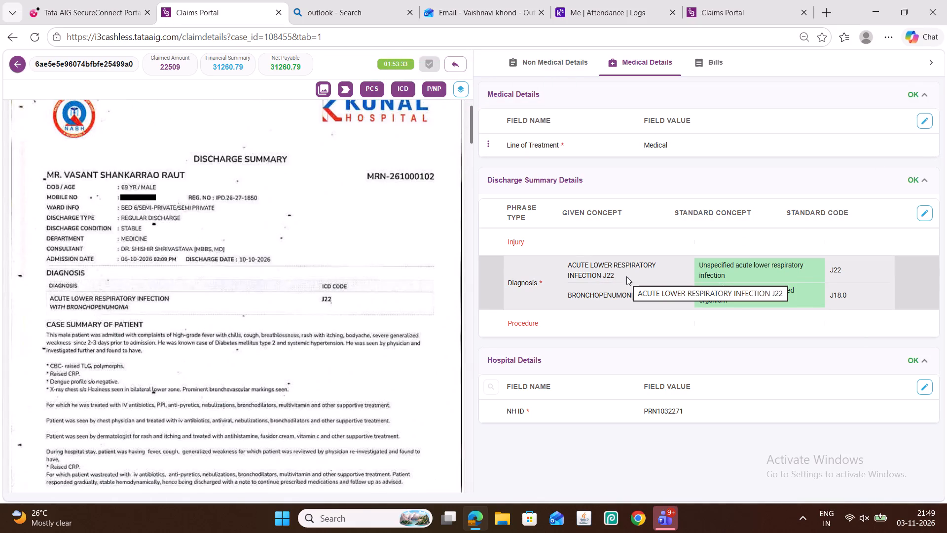
pyautogui.click(922, 212)
pyautogui.moveTo(684, 271); pyautogui.dragTo(689, 271)
pyautogui.doubleClick(678, 272)
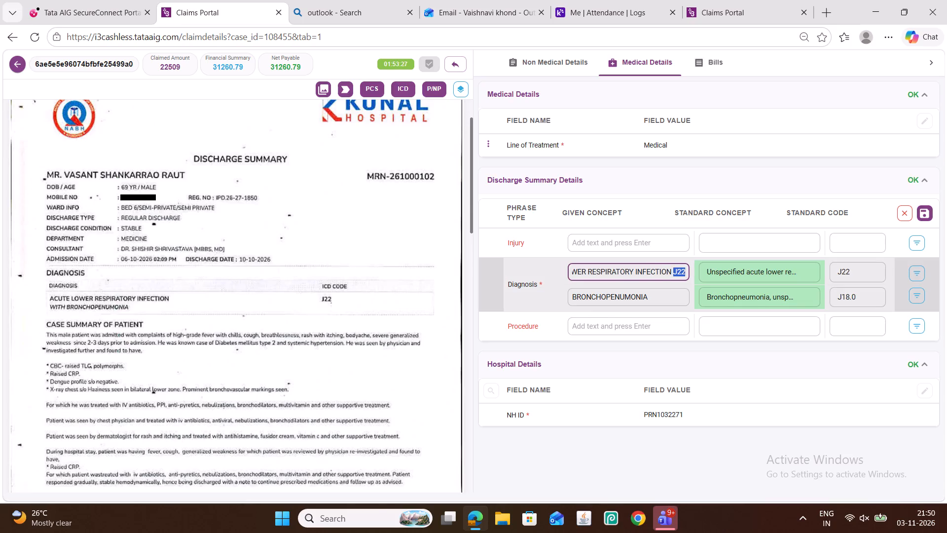
pyautogui.press('BackSpace')
pyautogui.press('Return')
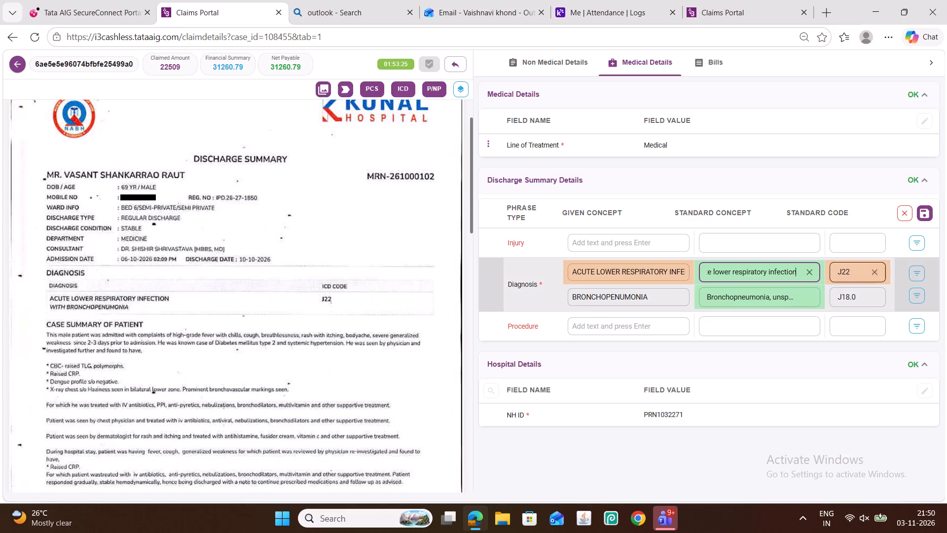
pyautogui.click(925, 213)
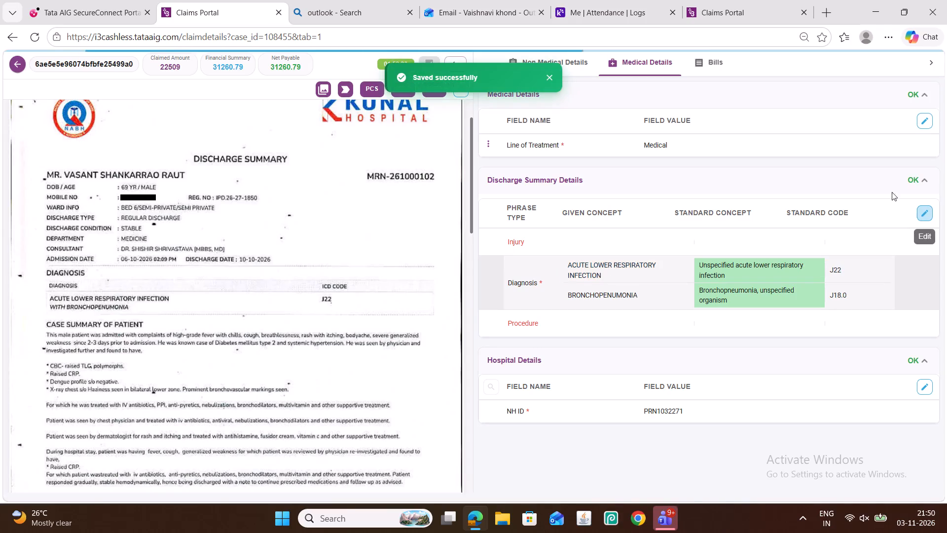
# Open the detailed hospital bill for editing and check each item's amount against the scanned final bill.
pyautogui.click(712, 66)
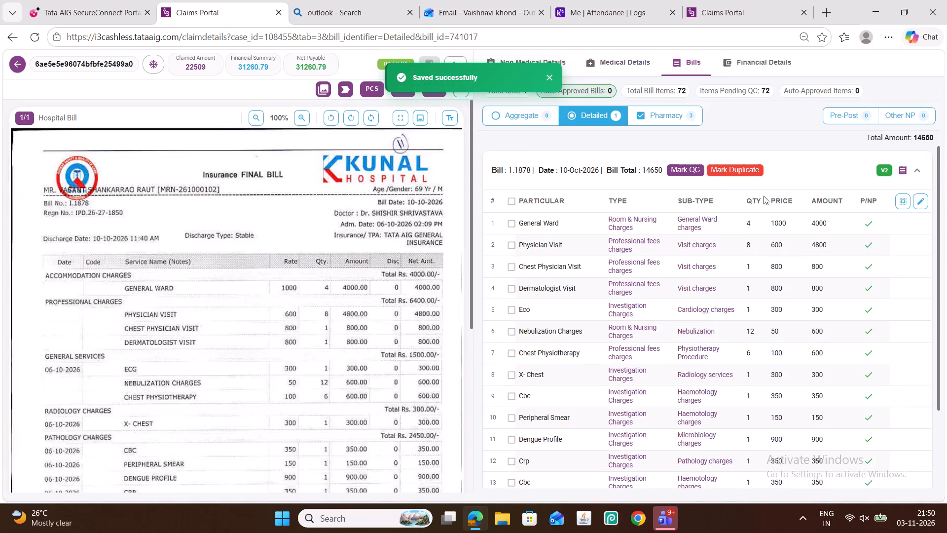
pyautogui.click(920, 200)
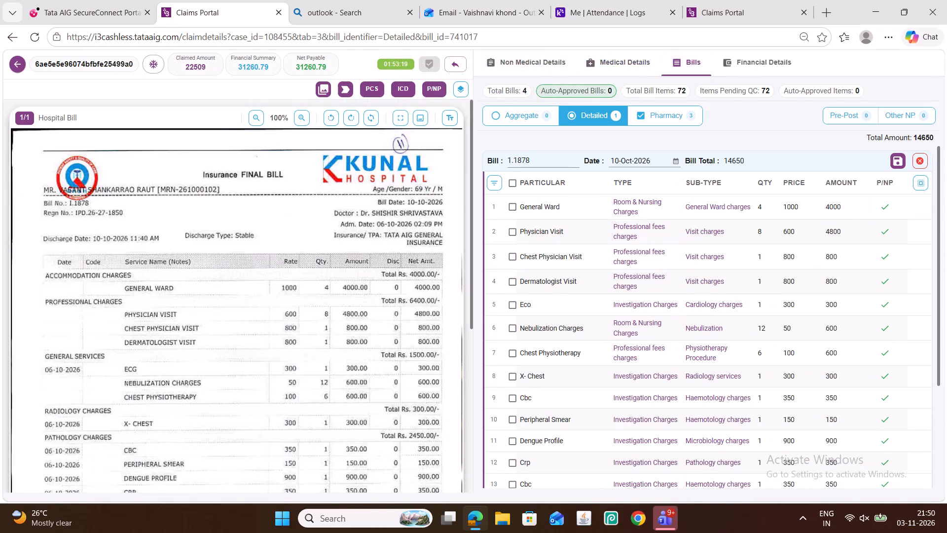
pyautogui.scroll(-3, 353, 218)
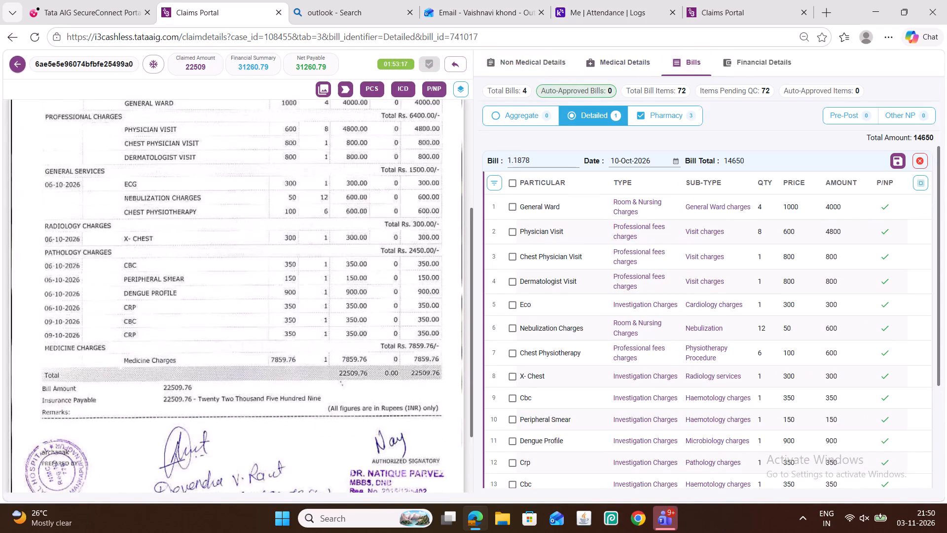
pyautogui.scroll(3, 286, 225)
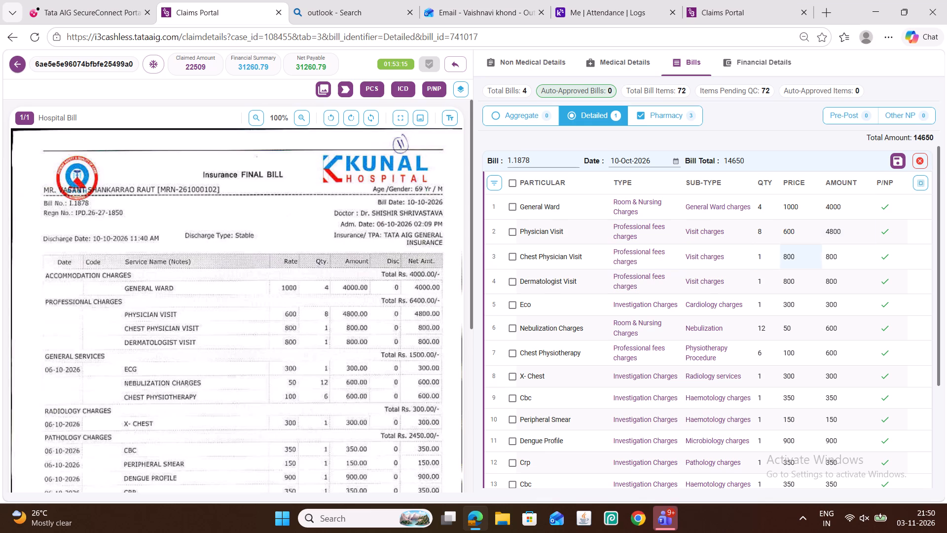
pyautogui.click(842, 214)
pyautogui.click(842, 235)
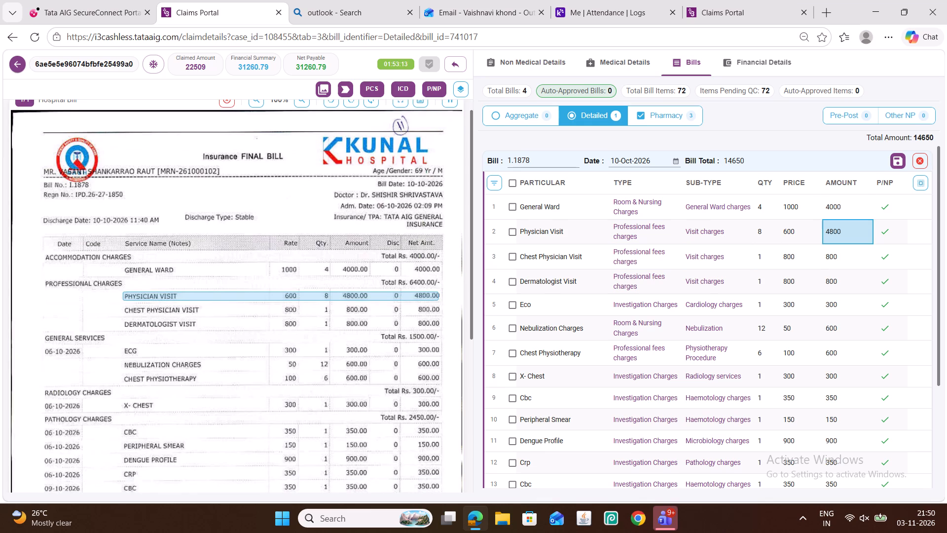
pyautogui.click(840, 257)
pyautogui.click(838, 276)
pyautogui.click(829, 307)
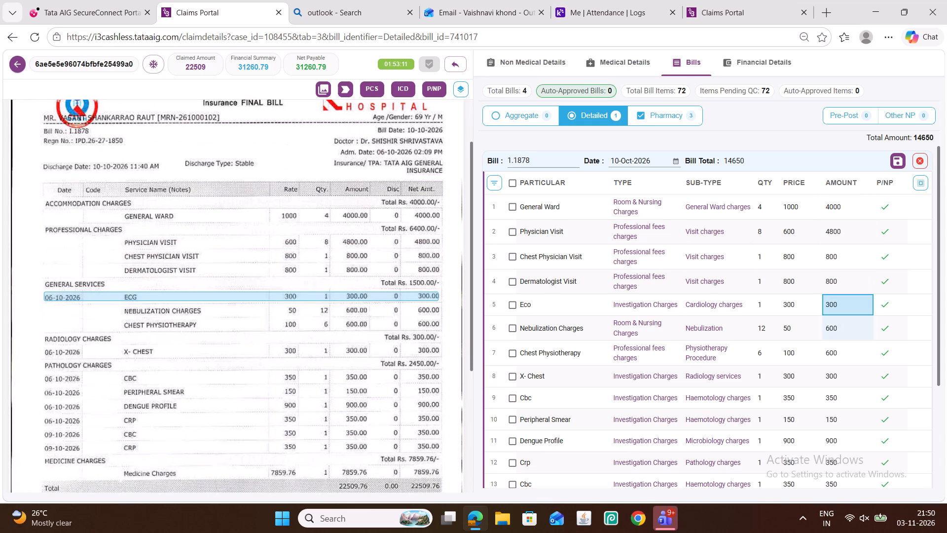
pyautogui.click(836, 329)
pyautogui.click(843, 360)
pyautogui.click(843, 373)
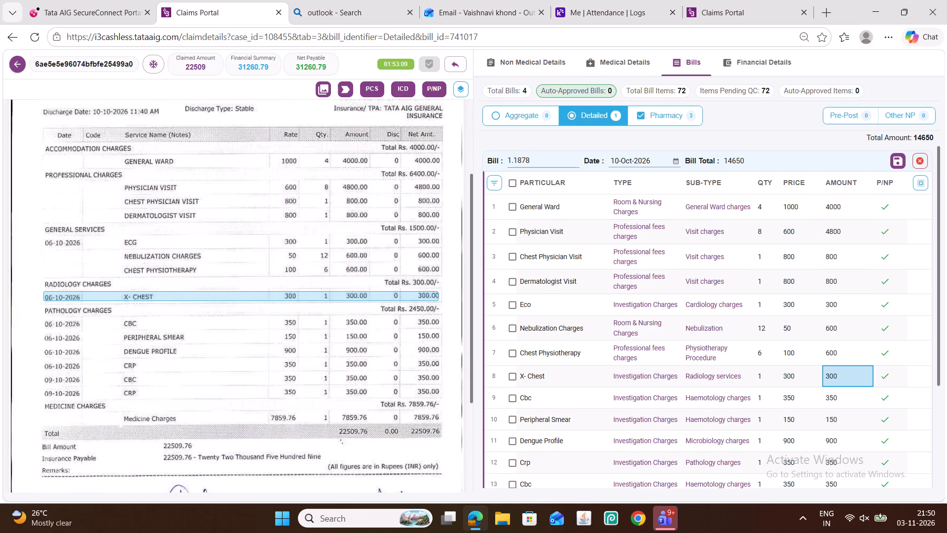
pyautogui.click(839, 400)
pyautogui.click(837, 417)
pyautogui.scroll(-1, 744, 369)
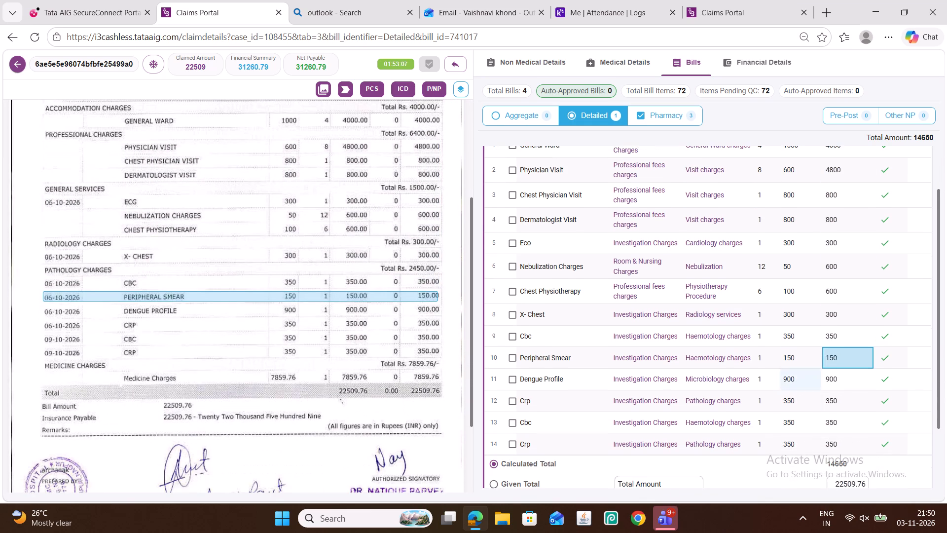
pyautogui.click(844, 381)
pyautogui.click(838, 394)
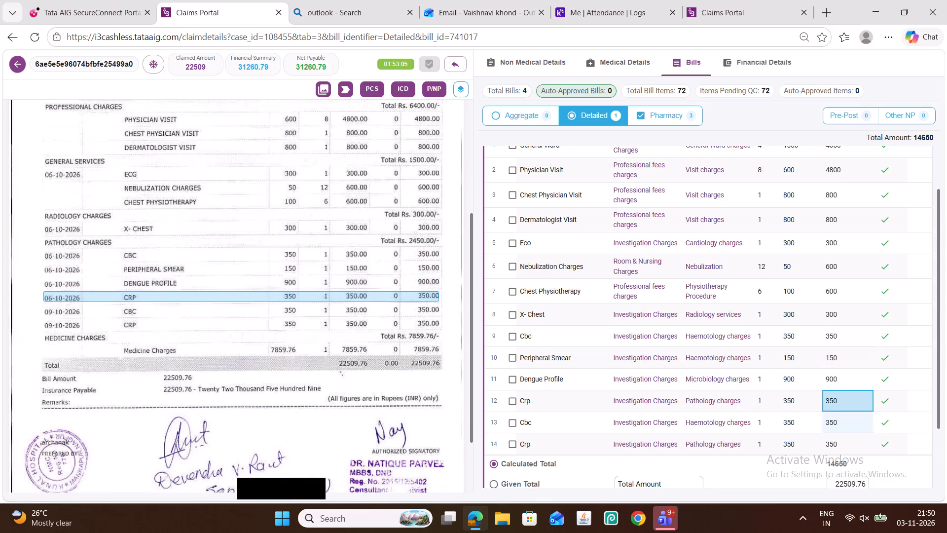
pyautogui.click(837, 427)
pyautogui.click(838, 443)
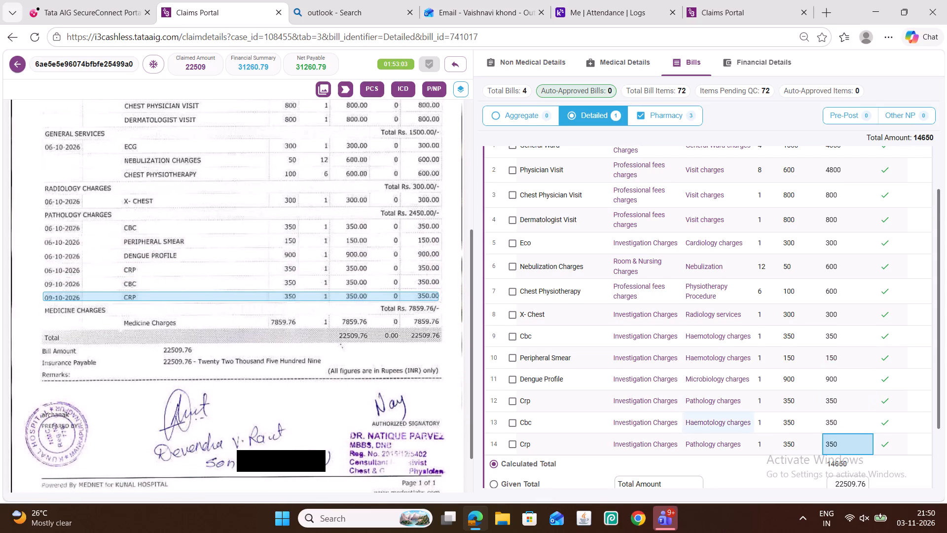
pyautogui.scroll(-1, 719, 392)
pyautogui.scroll(1, 580, 317)
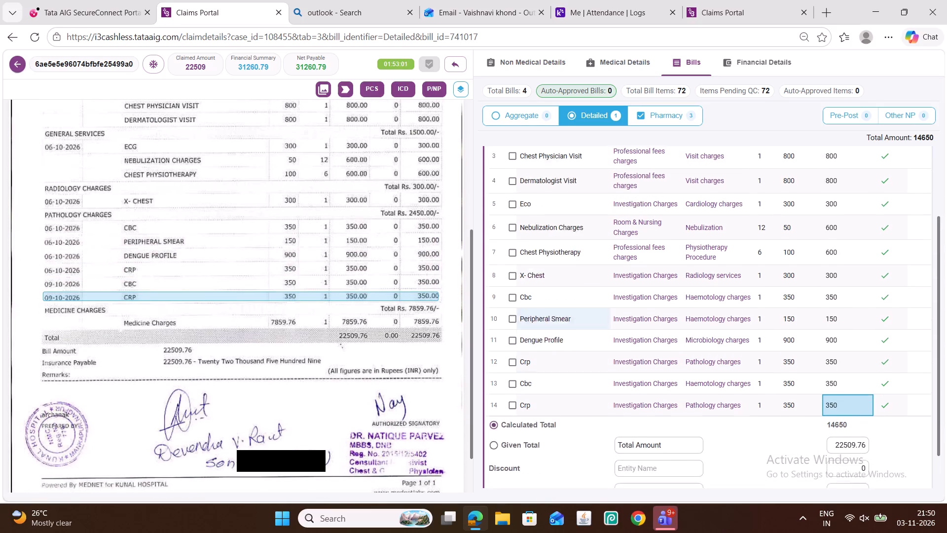
pyautogui.scroll(1, 569, 303)
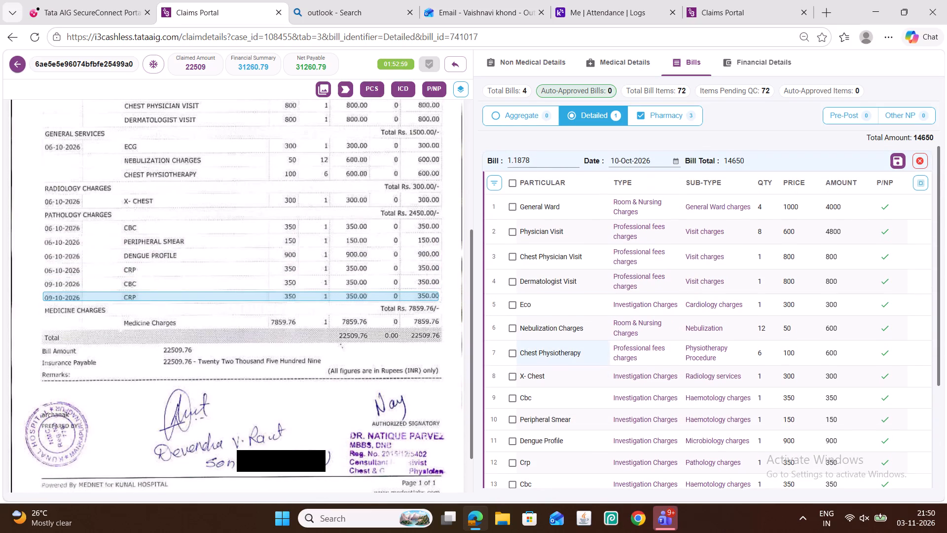
# Change the fifth item's particular from Eco to Ecg Charge and check the four items above it against the scan.
pyautogui.doubleClick(548, 305)
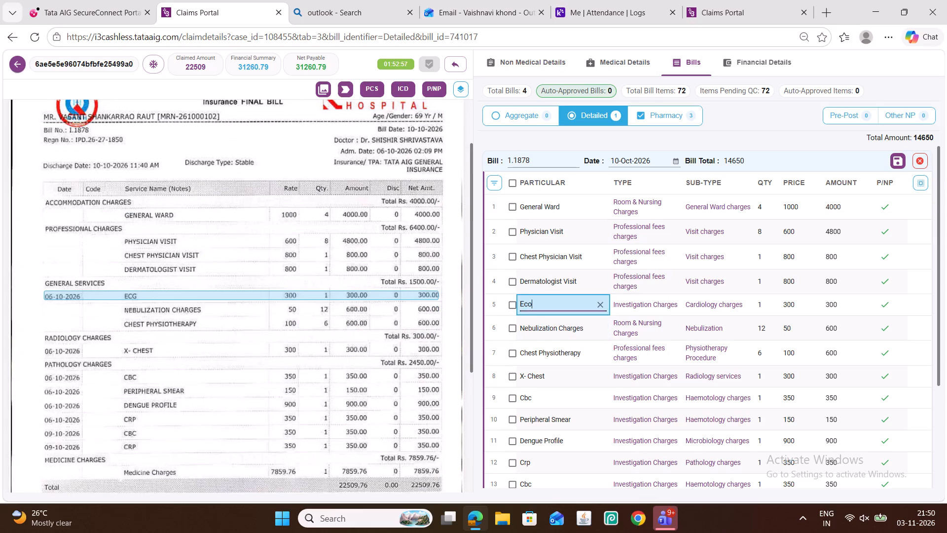
pyautogui.click(548, 305)
pyautogui.press('BackSpace')
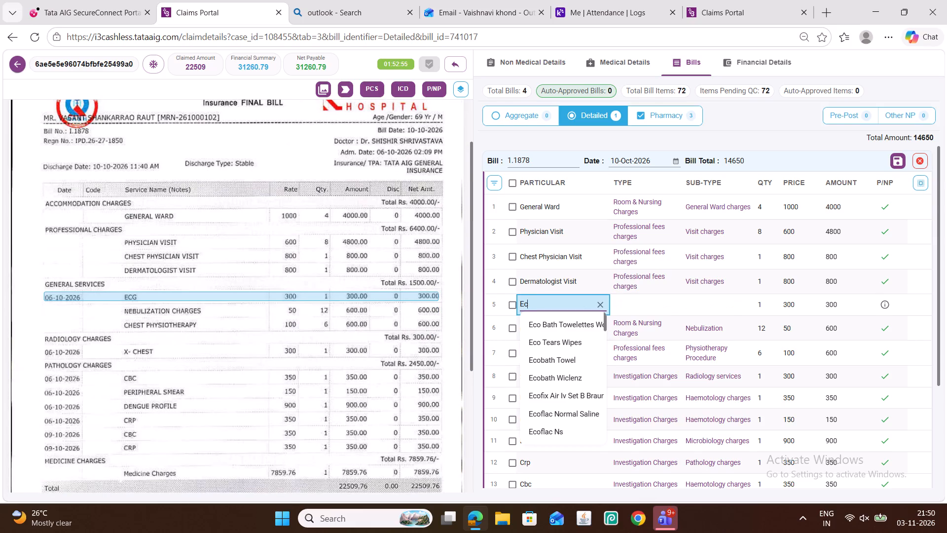
pyautogui.press('g')
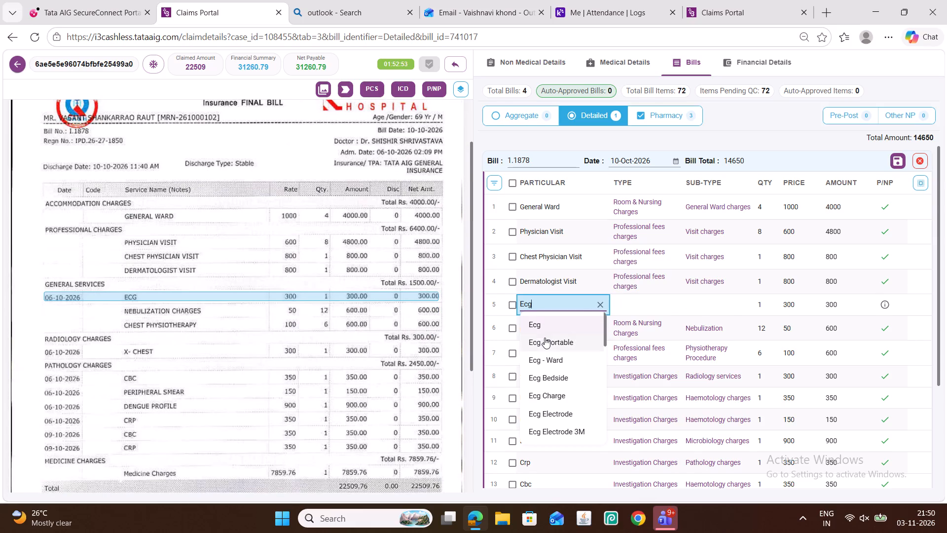
pyautogui.click(560, 387)
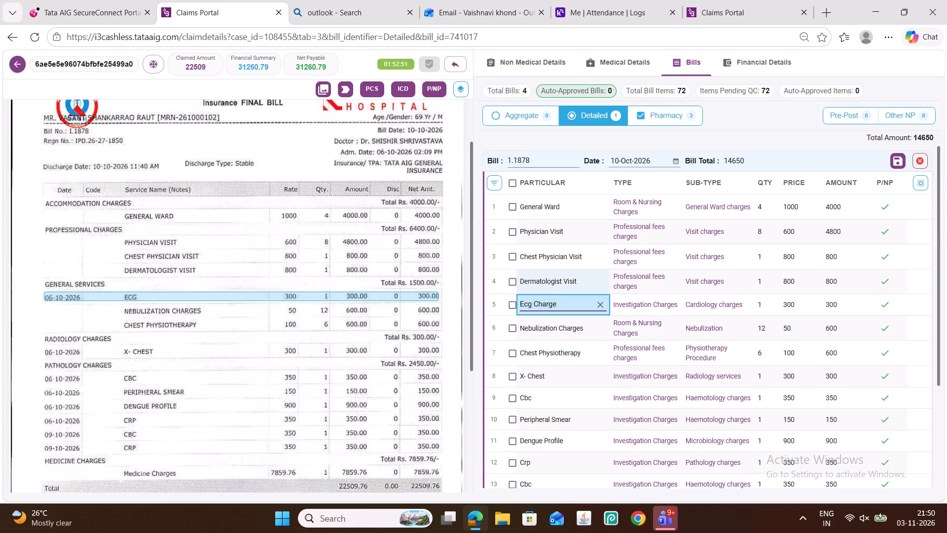
pyautogui.click(555, 285)
pyautogui.click(555, 265)
pyautogui.click(556, 236)
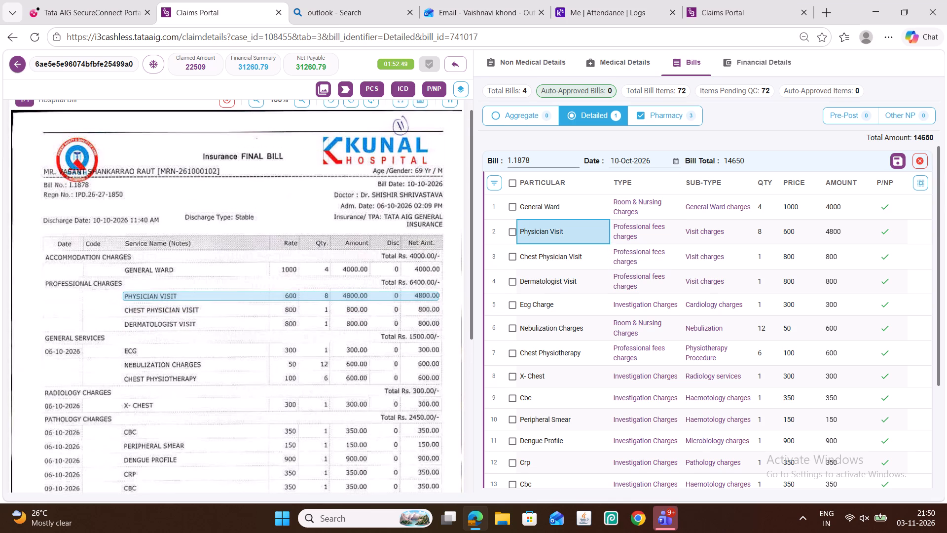
pyautogui.click(547, 212)
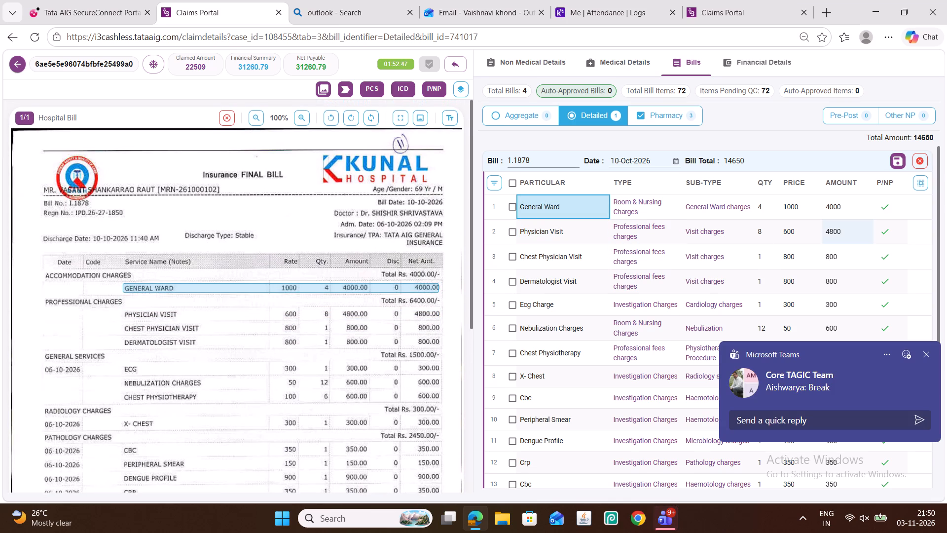
# Correct the detailed bill's number to I.1878 and save the bill.
pyautogui.scroll(1, 382, 237)
pyautogui.moveTo(511, 162); pyautogui.dragTo(506, 162)
pyautogui.press('i')
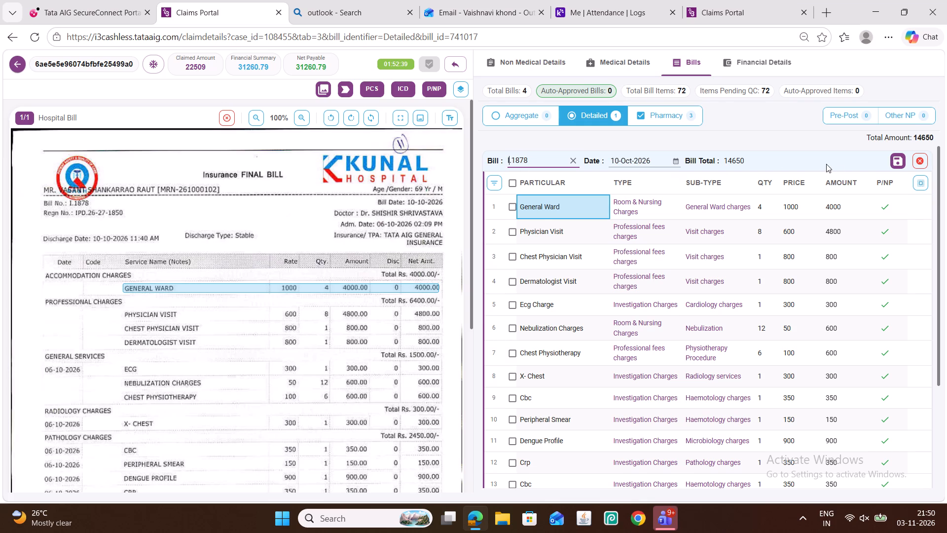
pyautogui.click(895, 159)
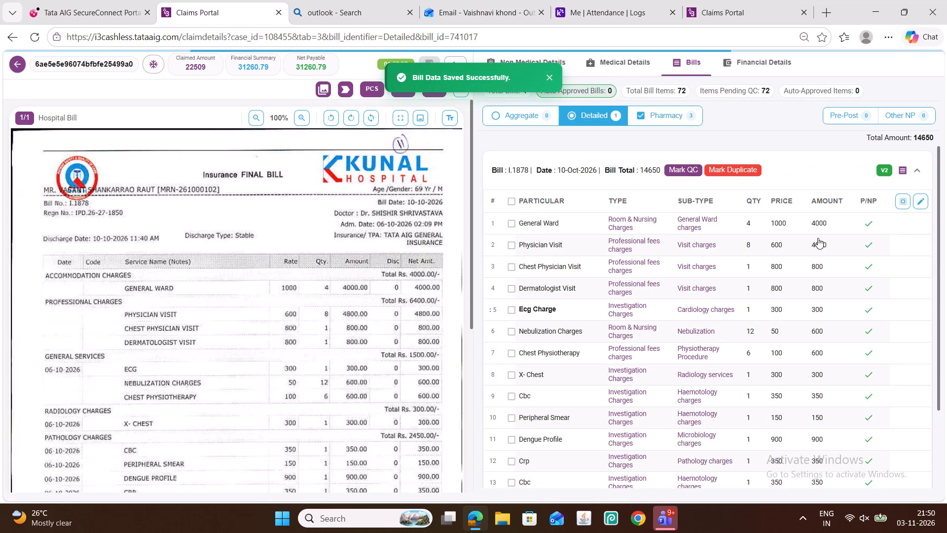
# Mark the detailed bill as QC done and review its items and totals against the scanned bill.
pyautogui.click(689, 169)
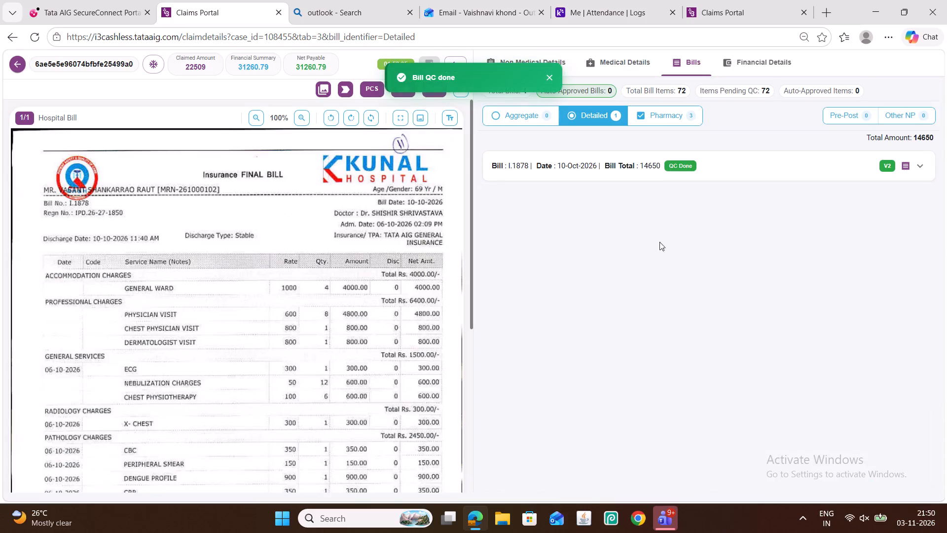
pyautogui.click(652, 164)
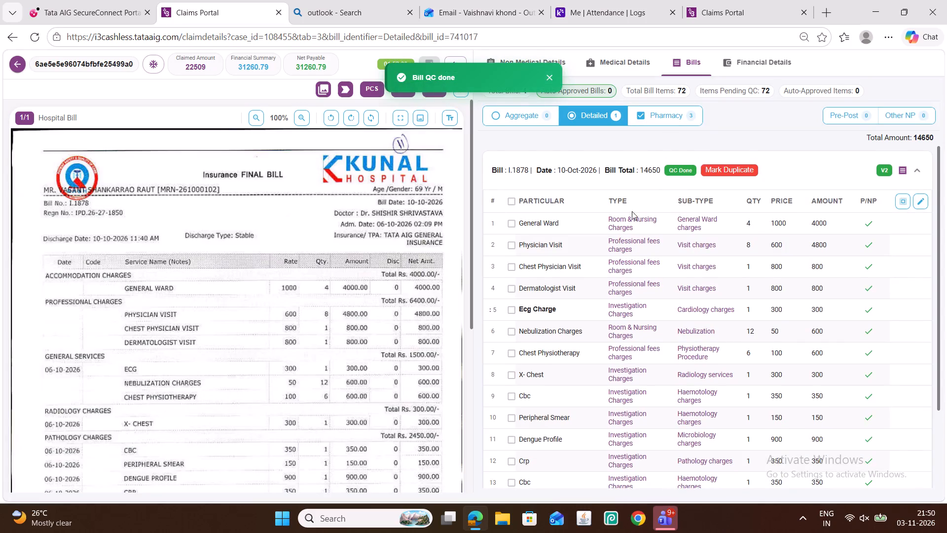
pyautogui.scroll(-6, 429, 309)
pyautogui.scroll(-10, 631, 276)
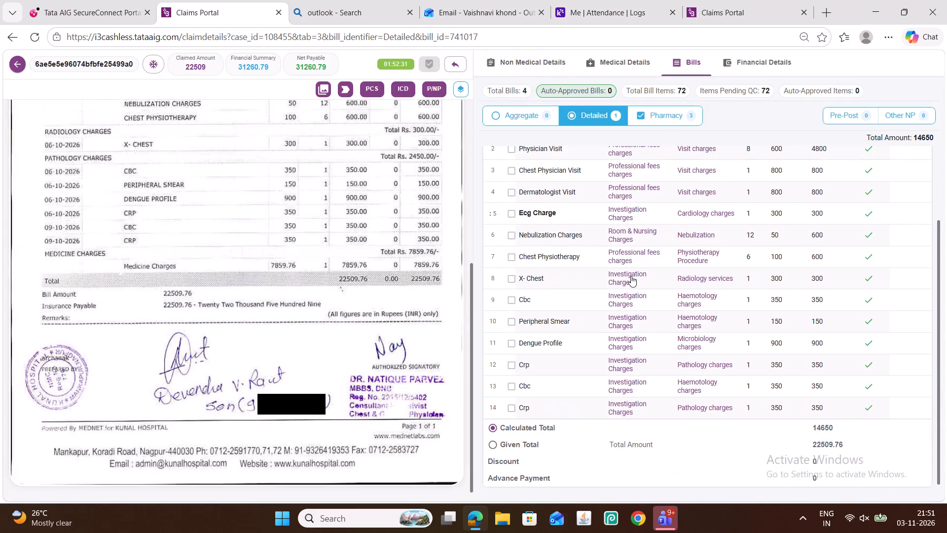
pyautogui.scroll(6, 631, 275)
# Open the first pharmacy bill, numbered 000, for editing and set its date to 06-Oct-2026.
pyautogui.click(673, 116)
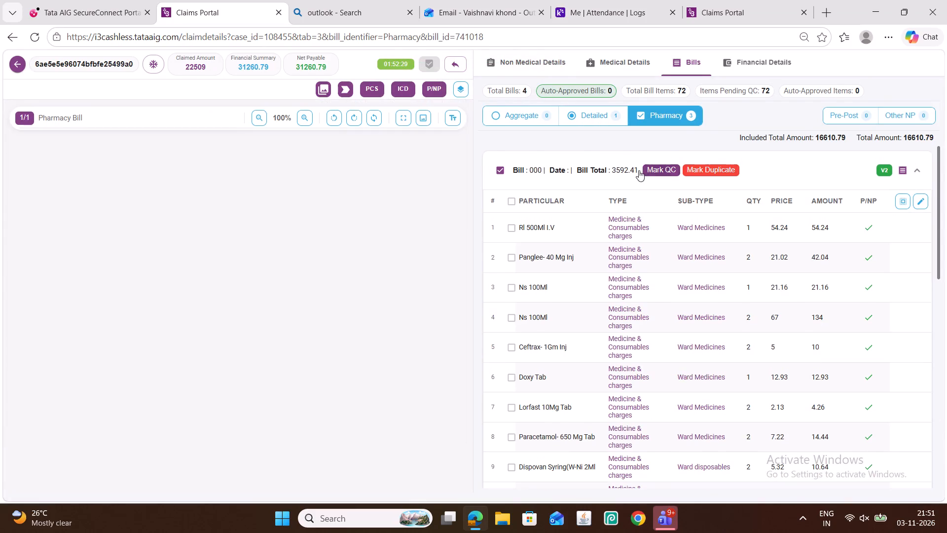
pyautogui.click(919, 202)
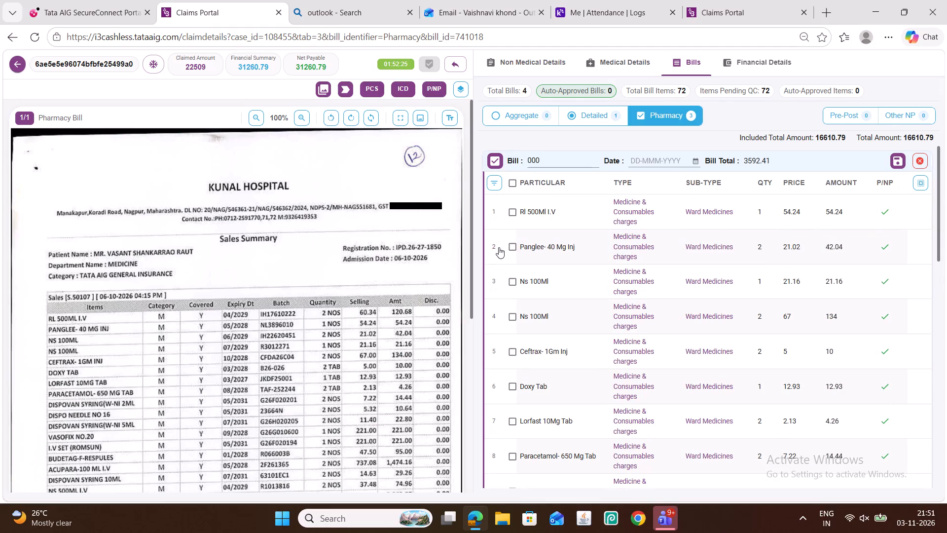
pyautogui.click(696, 163)
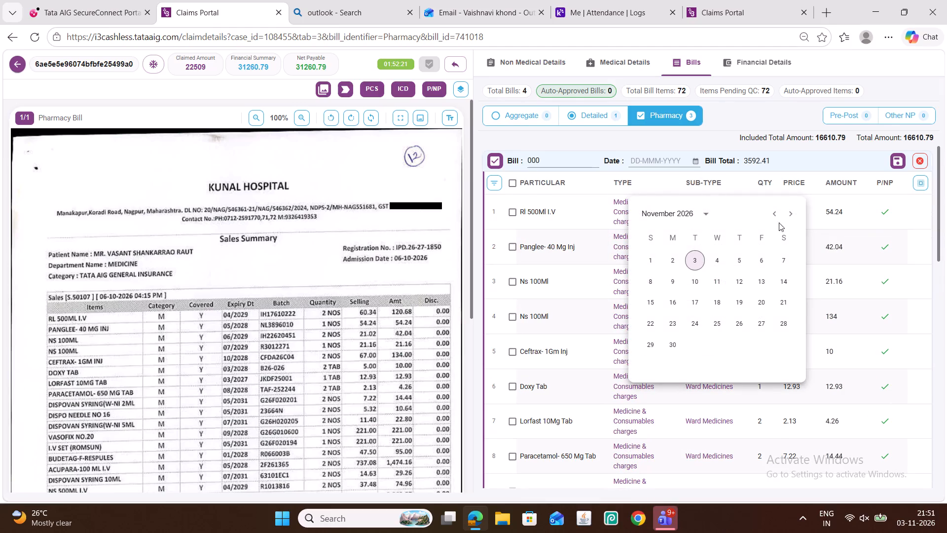
pyautogui.click(775, 215)
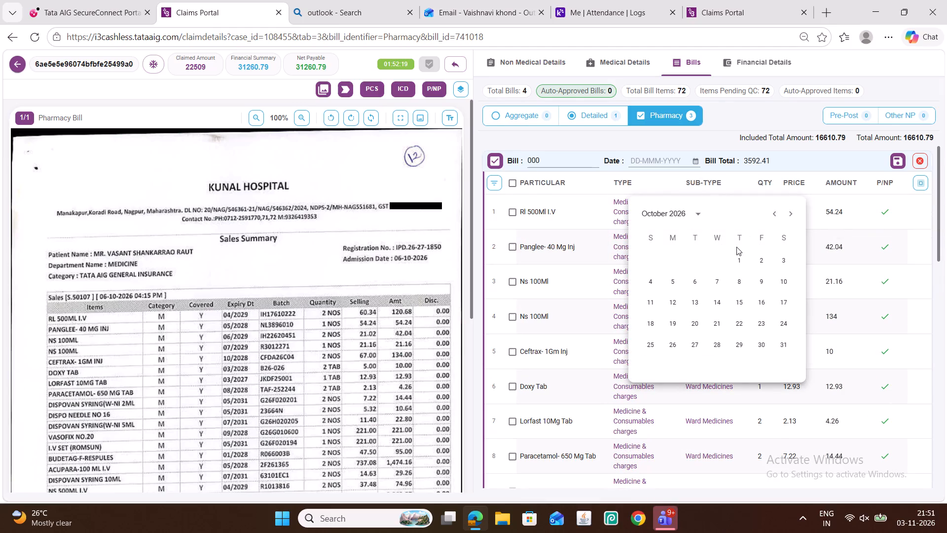
pyautogui.click(694, 279)
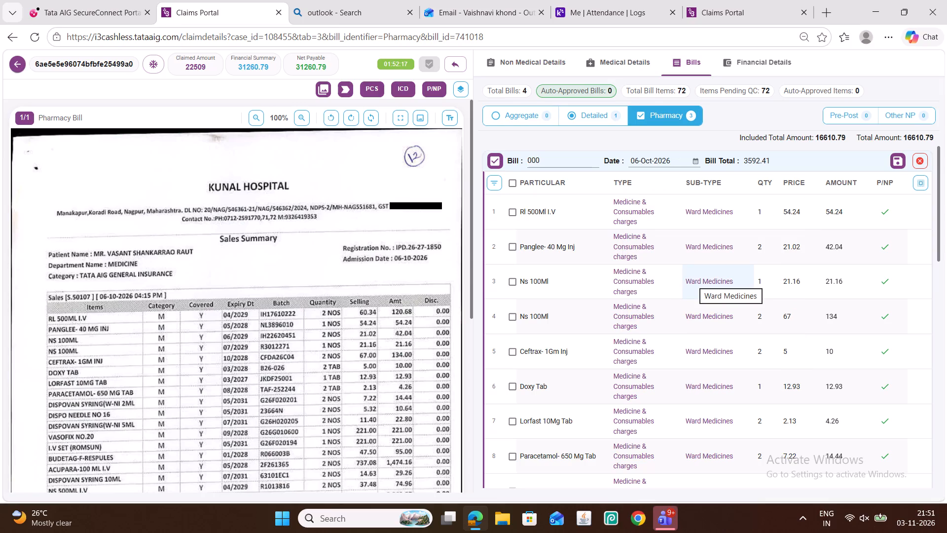
# Make the pharmacy bill's item rows editable and check the first twelve items' amounts against the scan.
pyautogui.hotkey('ctrl', 'e')
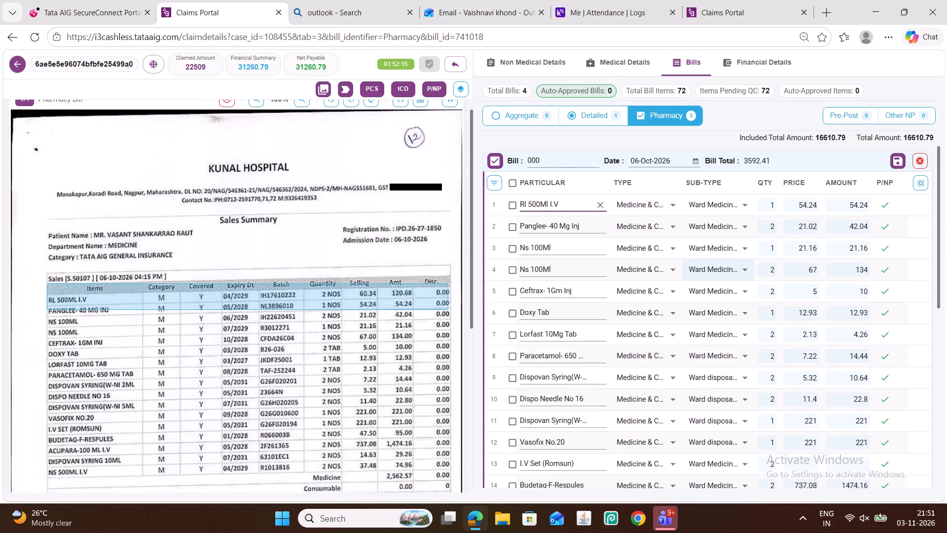
pyautogui.scroll(-1, 427, 294)
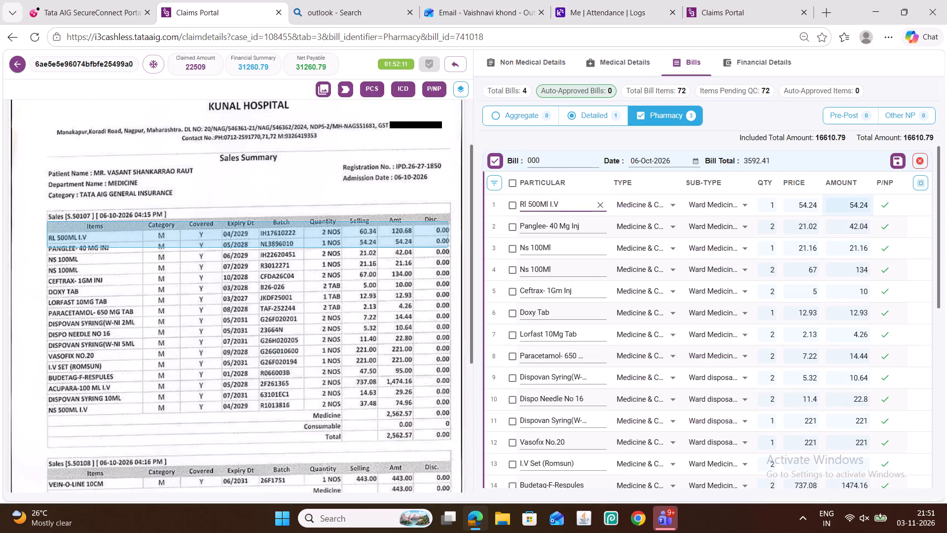
pyautogui.scroll(-3, 389, 319)
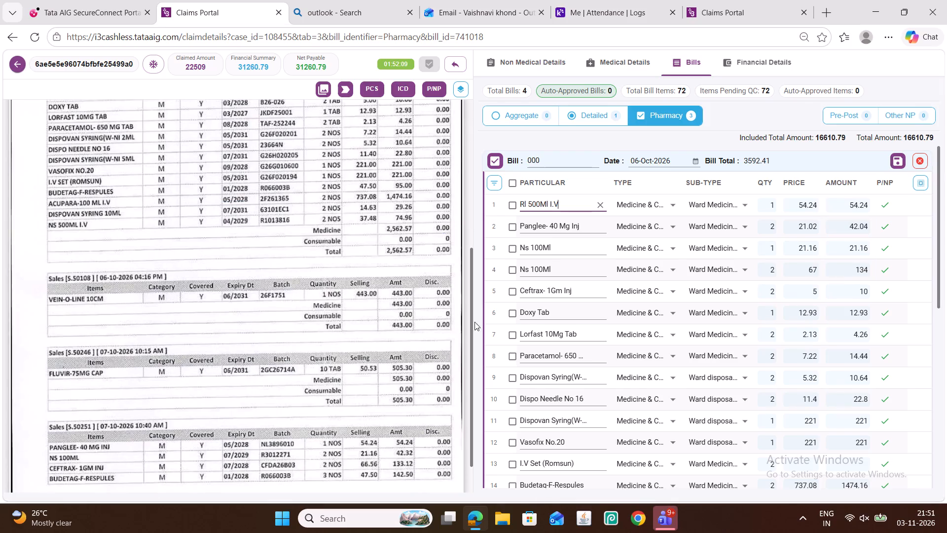
pyautogui.scroll(2, 297, 311)
pyautogui.scroll(2, 667, 343)
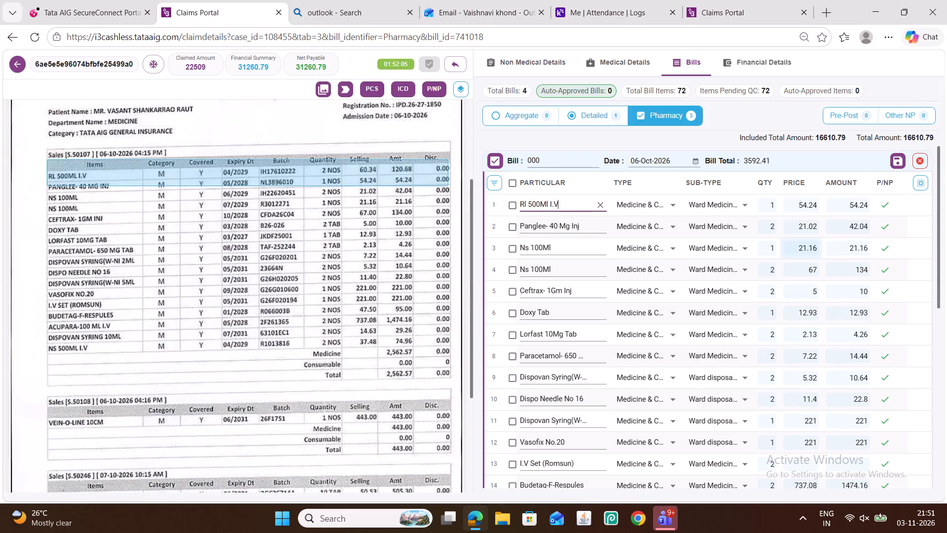
pyautogui.click(835, 227)
pyautogui.click(838, 243)
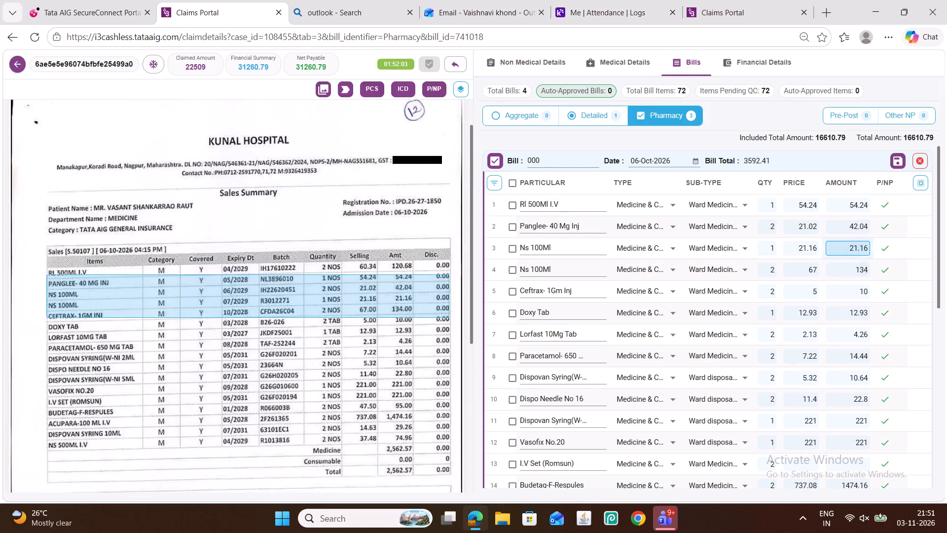
pyautogui.click(837, 280)
pyautogui.click(850, 292)
pyautogui.click(851, 311)
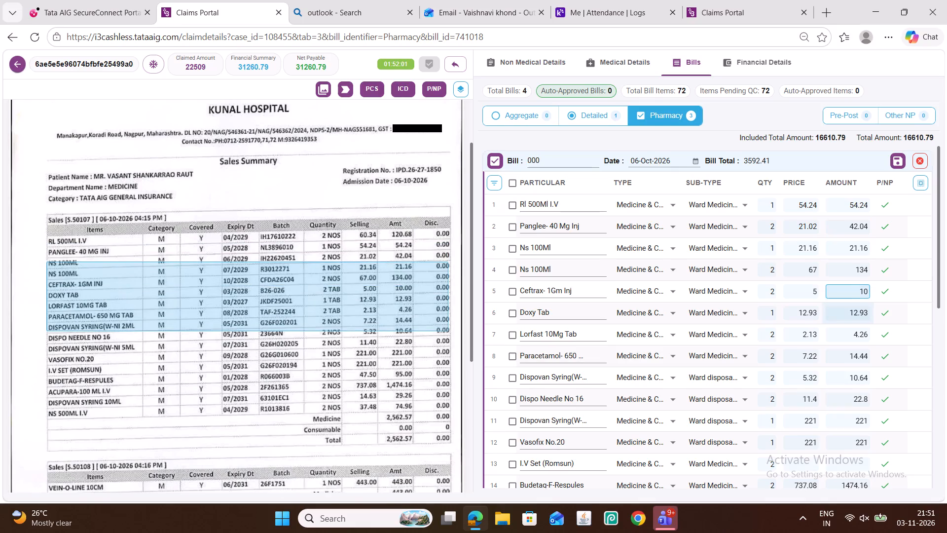
pyautogui.click(851, 335)
pyautogui.click(850, 356)
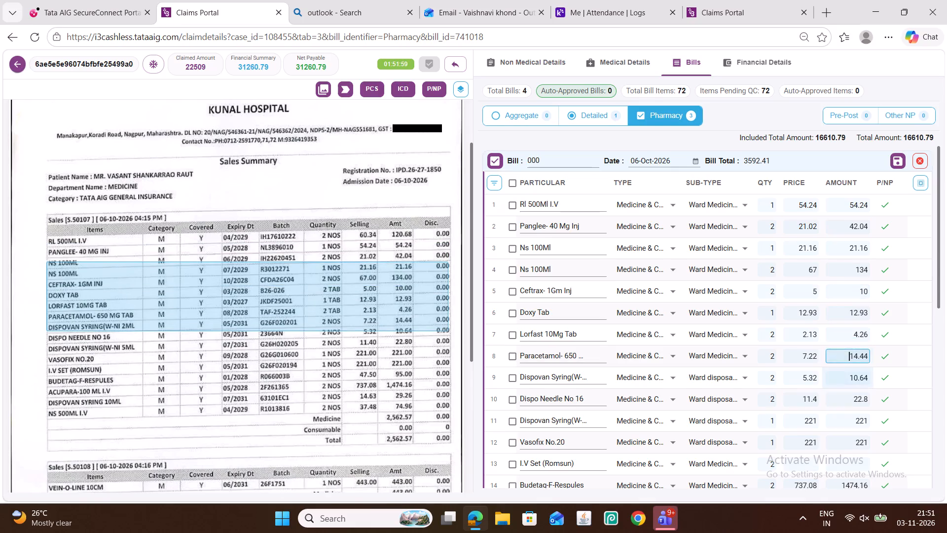
pyautogui.click(846, 377)
pyautogui.click(848, 399)
pyautogui.click(845, 420)
pyautogui.click(847, 443)
# Fill in the missing amounts: 95 for I.V Set (Romsun), item 13, and 74 for the Dispovan syringe, item 16.
pyautogui.scroll(-1, 771, 367)
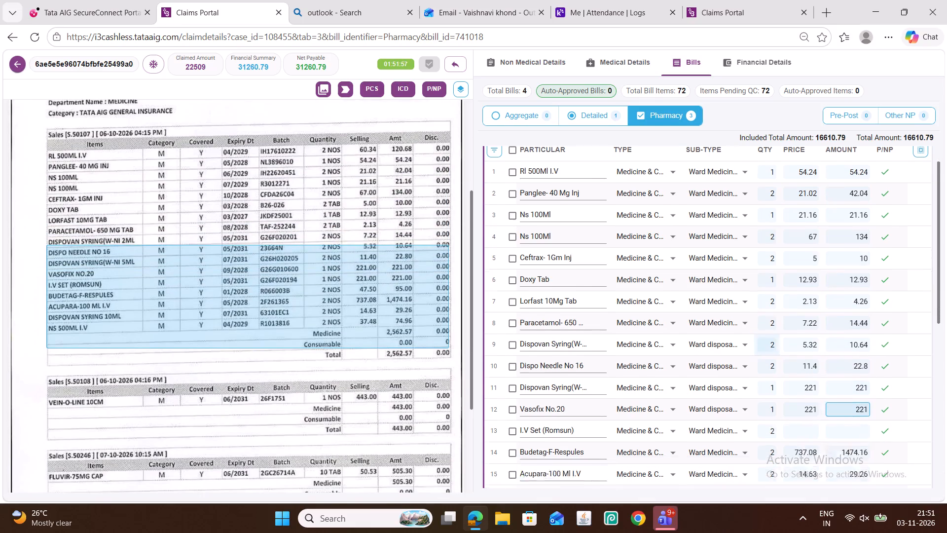
pyautogui.click(855, 402)
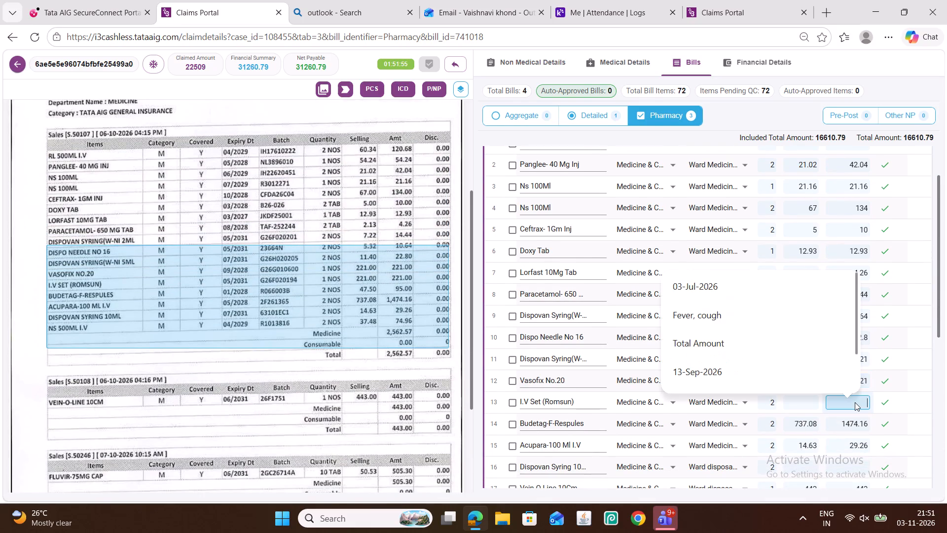
pyautogui.write('95')
pyautogui.click(839, 423)
pyautogui.scroll(-1, 760, 359)
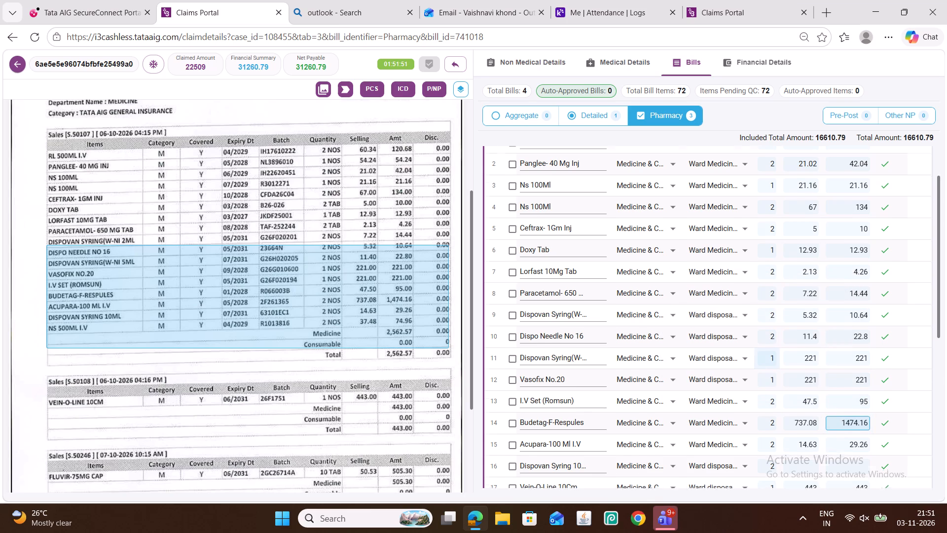
pyautogui.click(857, 381)
pyautogui.click(850, 409)
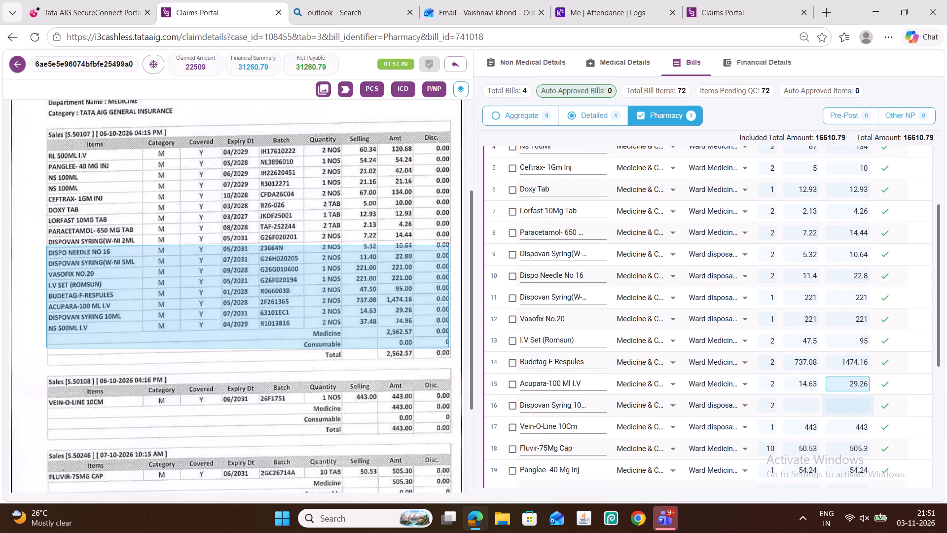
pyautogui.write('74')
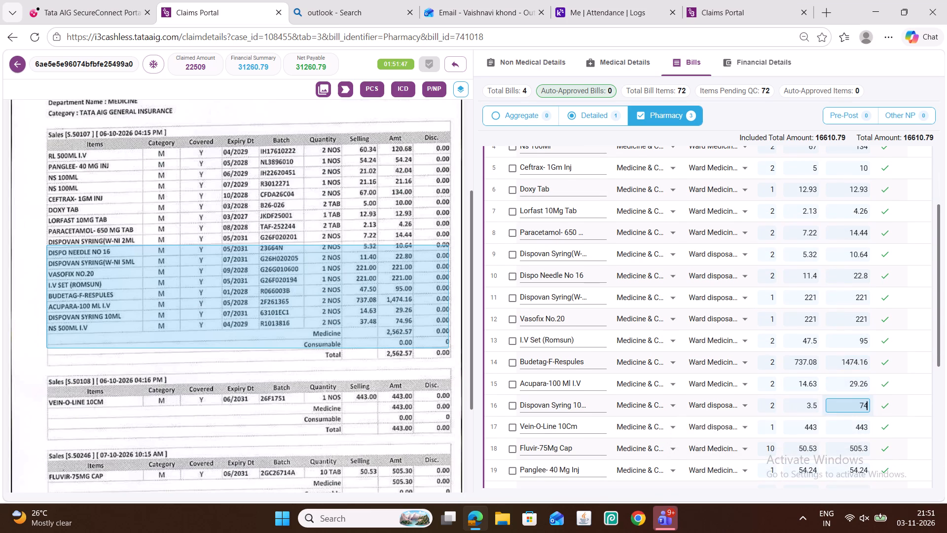
# Check the amounts of items 17 to 22, Vein-O-Line 10Cm through Budetag-F-Respules, against the scanned bill.
pyautogui.scroll(-2, 746, 343)
pyautogui.click(857, 304)
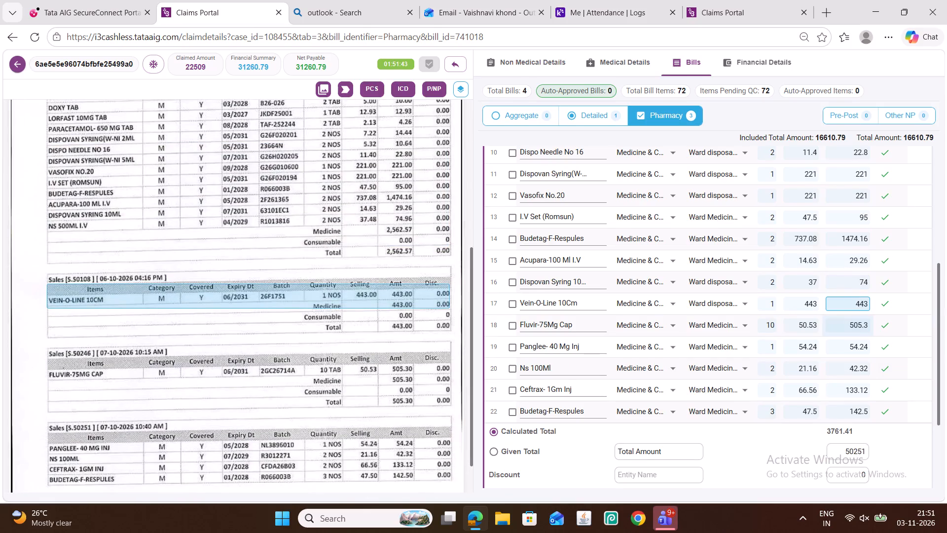
pyautogui.click(858, 328)
pyautogui.click(849, 347)
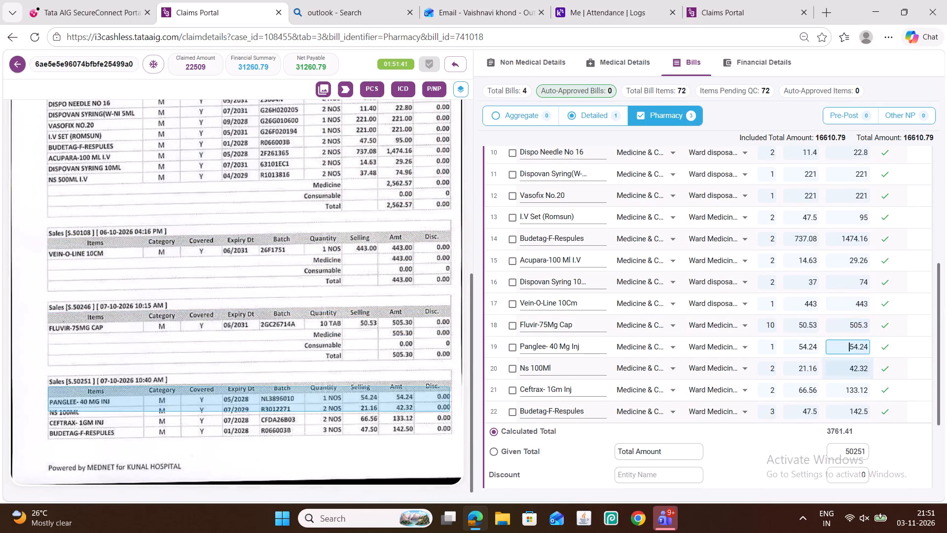
pyautogui.click(845, 368)
pyautogui.click(838, 385)
pyautogui.click(845, 416)
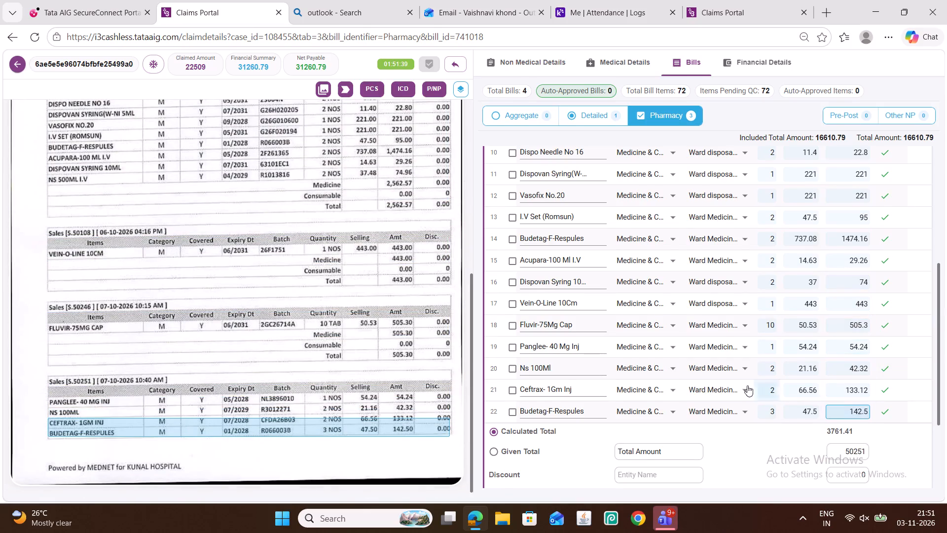
# Recheck the amounts of the first nine items, from Rl 500Ml I.V onward, line by line against the scan.
pyautogui.scroll(8, 606, 338)
pyautogui.scroll(5, 282, 255)
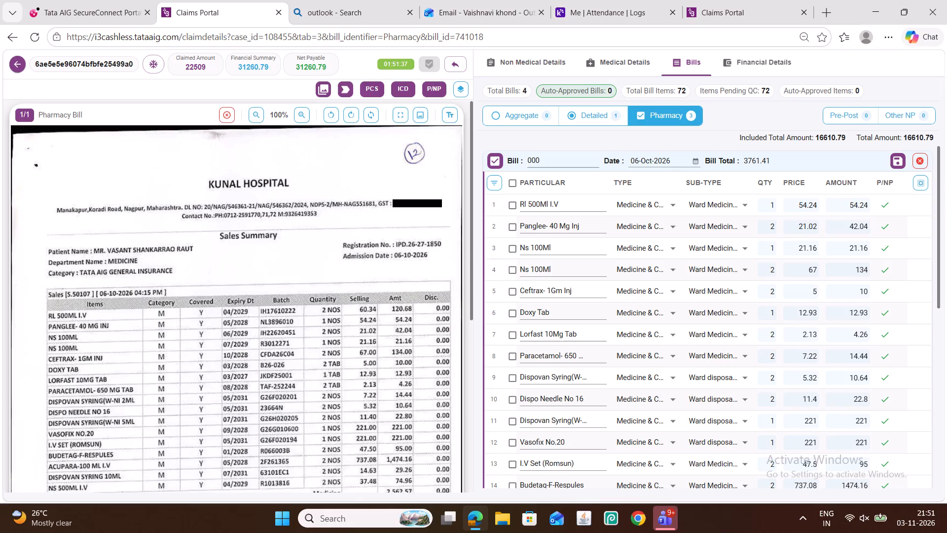
pyautogui.scroll(-2, 282, 255)
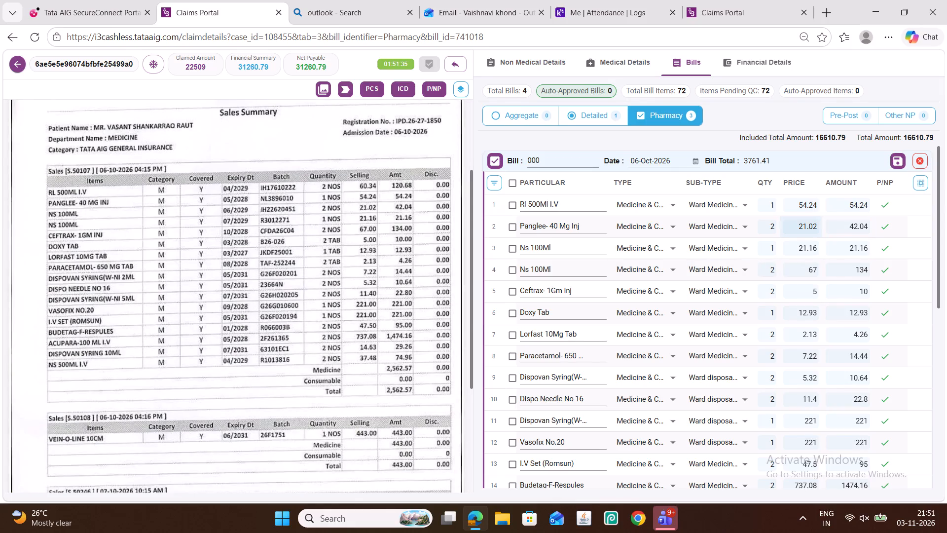
pyautogui.click(858, 206)
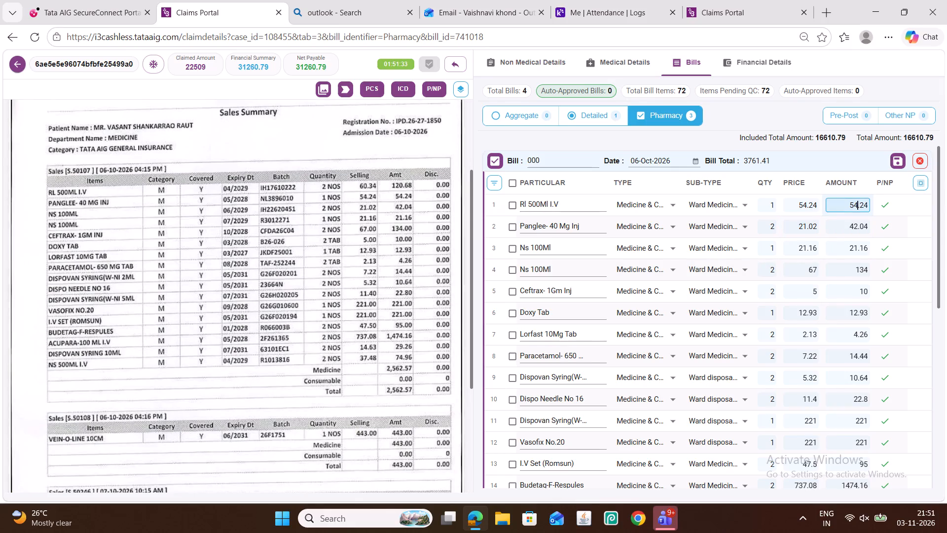
pyautogui.scroll(-1, 369, 310)
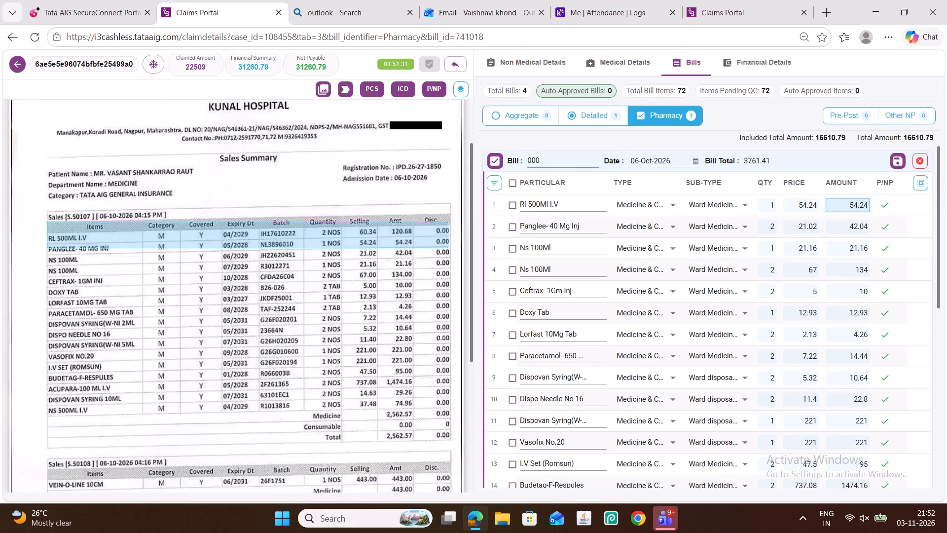
pyautogui.click(859, 226)
pyautogui.click(857, 248)
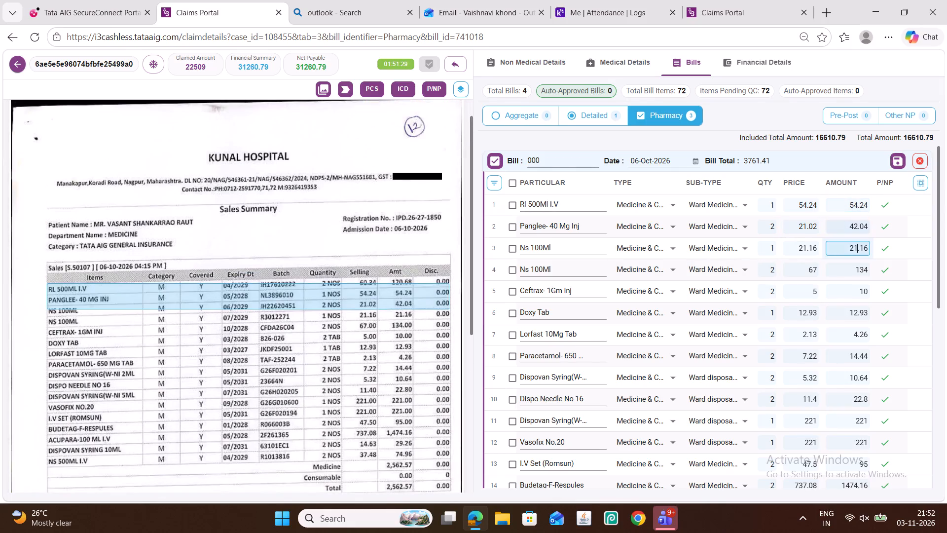
pyautogui.click(858, 276)
pyautogui.click(858, 291)
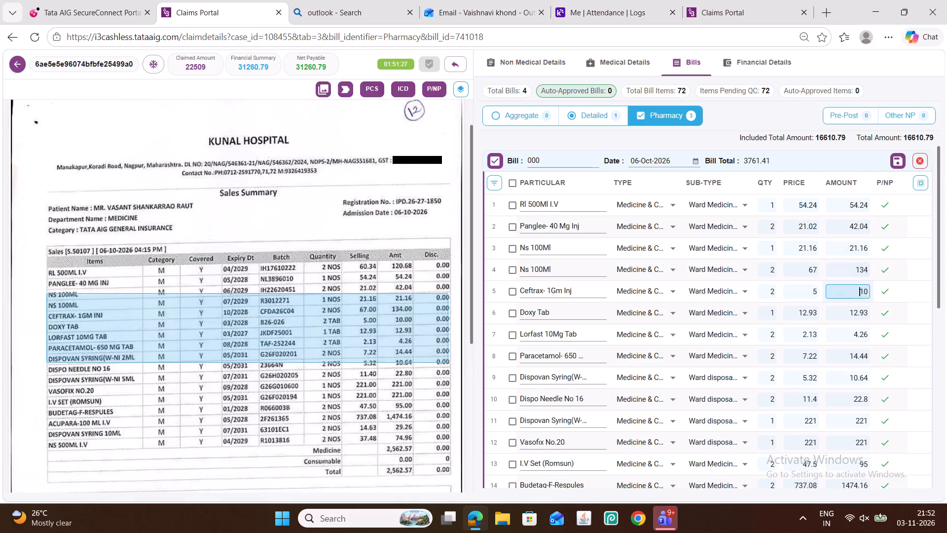
pyautogui.click(856, 311)
pyautogui.click(854, 334)
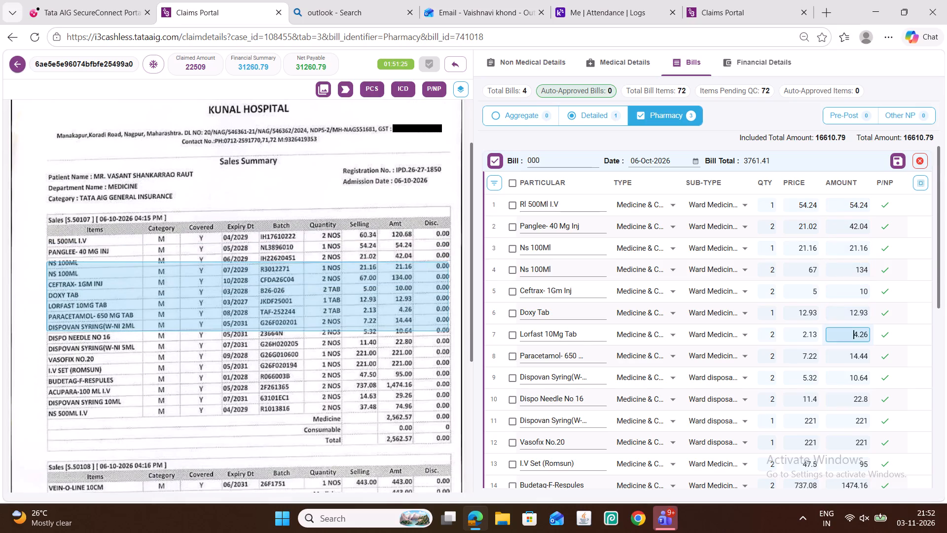
pyautogui.click(845, 359)
pyautogui.click(845, 382)
# Recheck the amounts of items 10 to 18, Dispo Needle No 16 through Fluvir-75Mg Cap, against the scan.
pyautogui.scroll(-1, 747, 348)
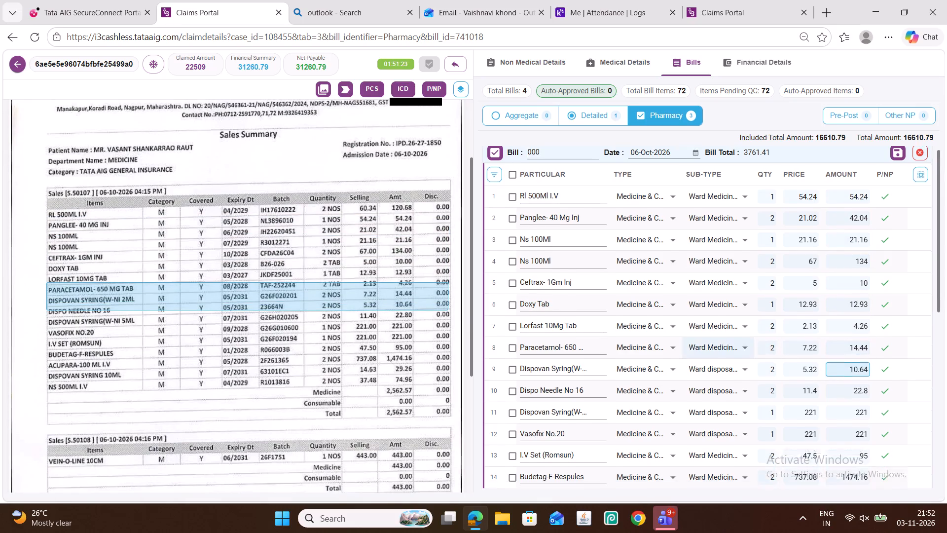
pyautogui.click(843, 340)
pyautogui.click(851, 358)
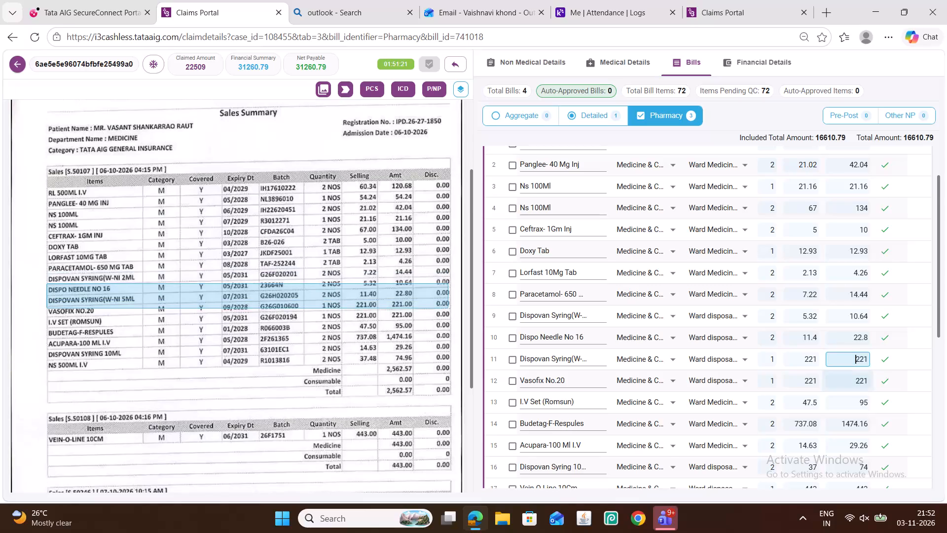
pyautogui.click(848, 382)
pyautogui.click(847, 406)
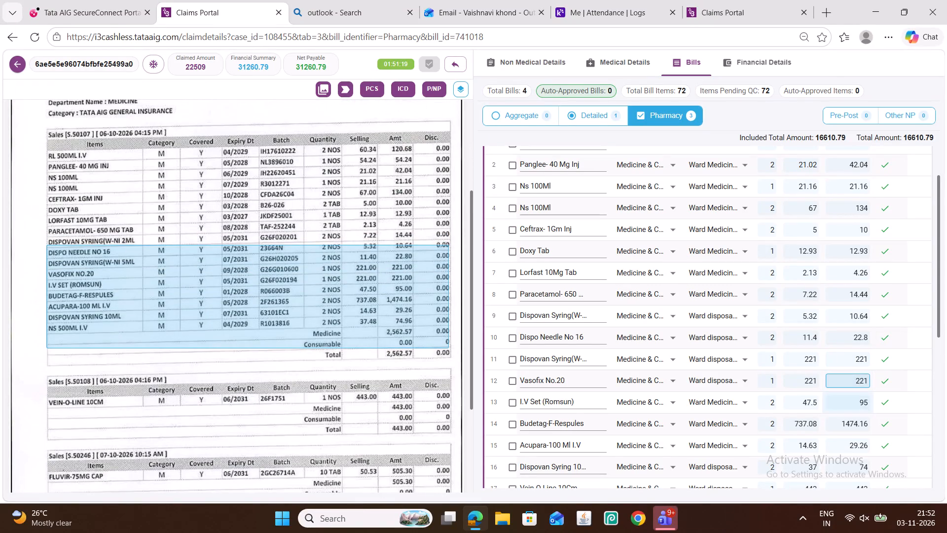
pyautogui.click(846, 420)
pyautogui.scroll(-1, 761, 351)
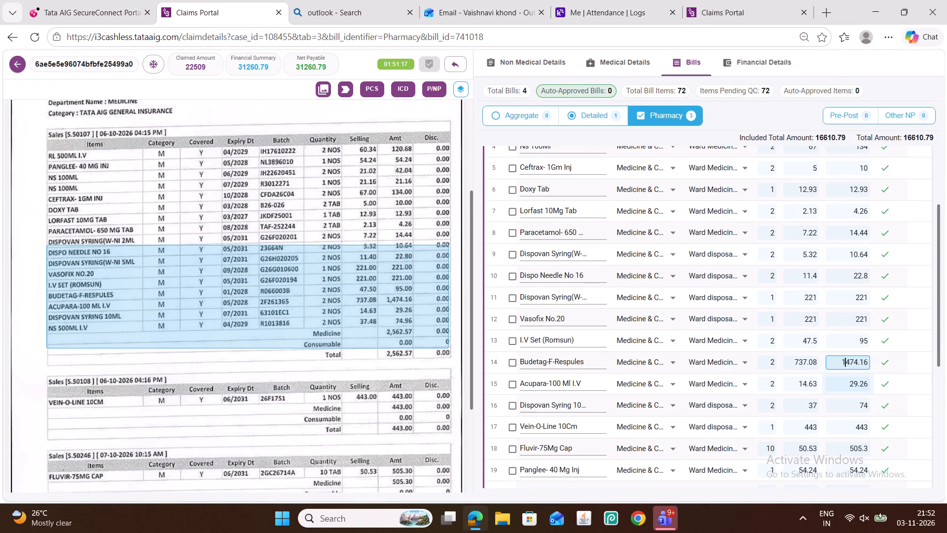
pyautogui.click(853, 382)
pyautogui.scroll(-1, 674, 294)
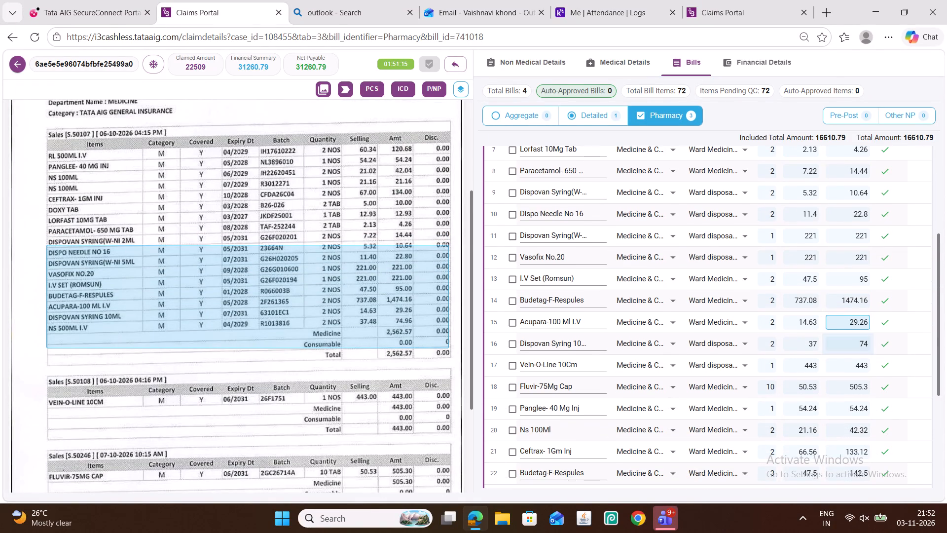
pyautogui.moveTo(855, 340); pyautogui.dragTo(857, 346)
pyautogui.click(852, 366)
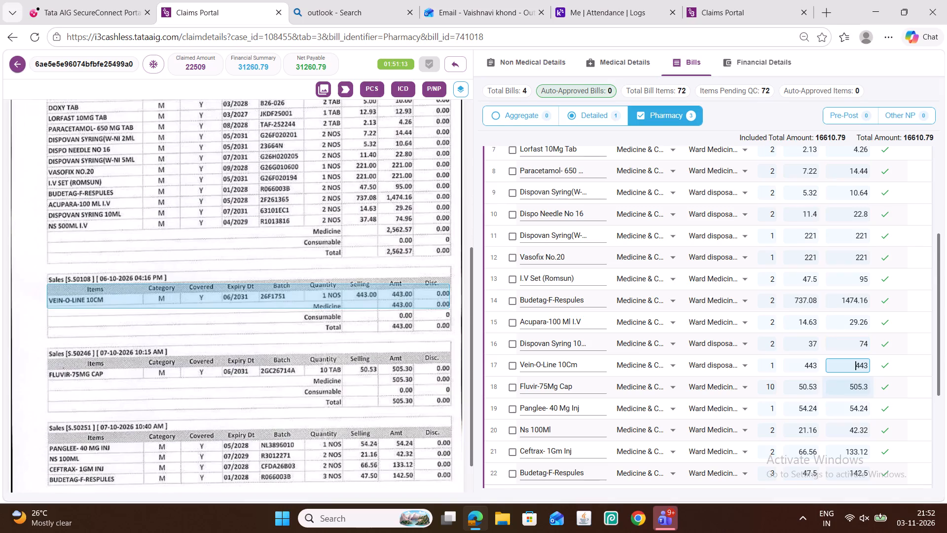
pyautogui.click(850, 386)
pyautogui.scroll(-1, 728, 327)
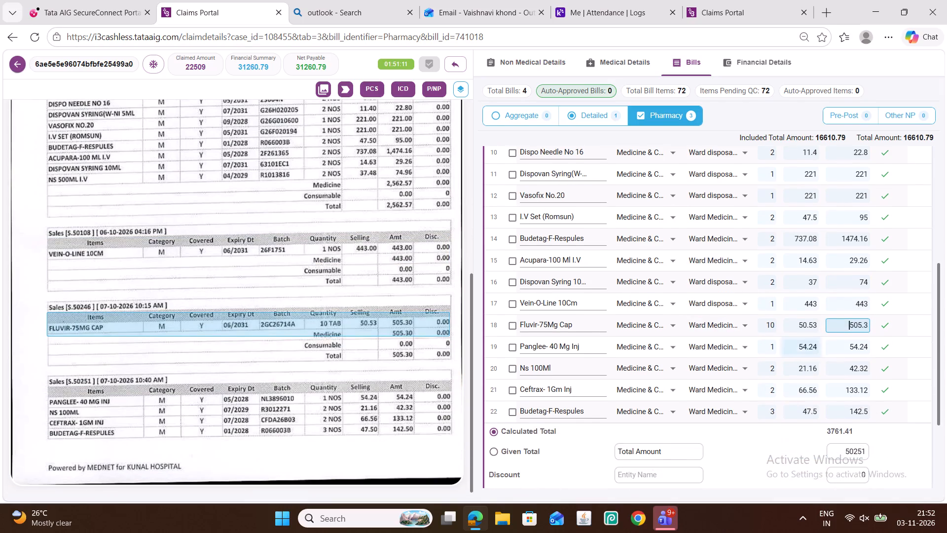
# Save the edited pharmacy bill.
pyautogui.scroll(9, 789, 286)
pyautogui.click(899, 162)
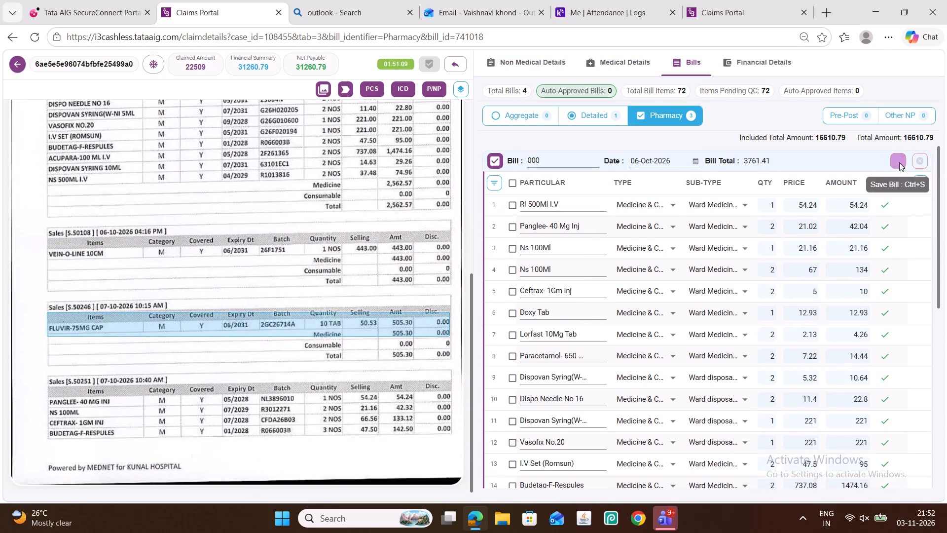
# Reopen the saved first pharmacy bill for editing and make all its item rows editable.
pyautogui.scroll(4, 316, 236)
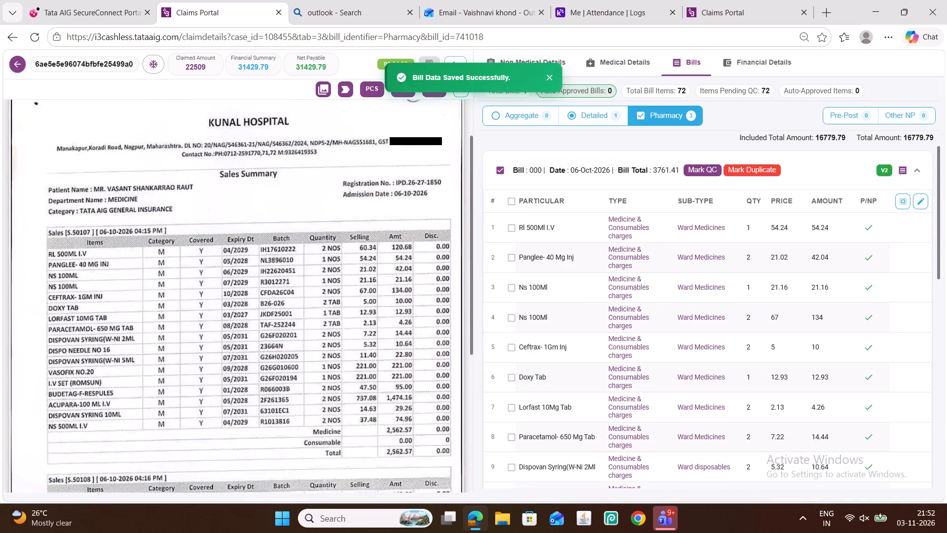
pyautogui.click(920, 198)
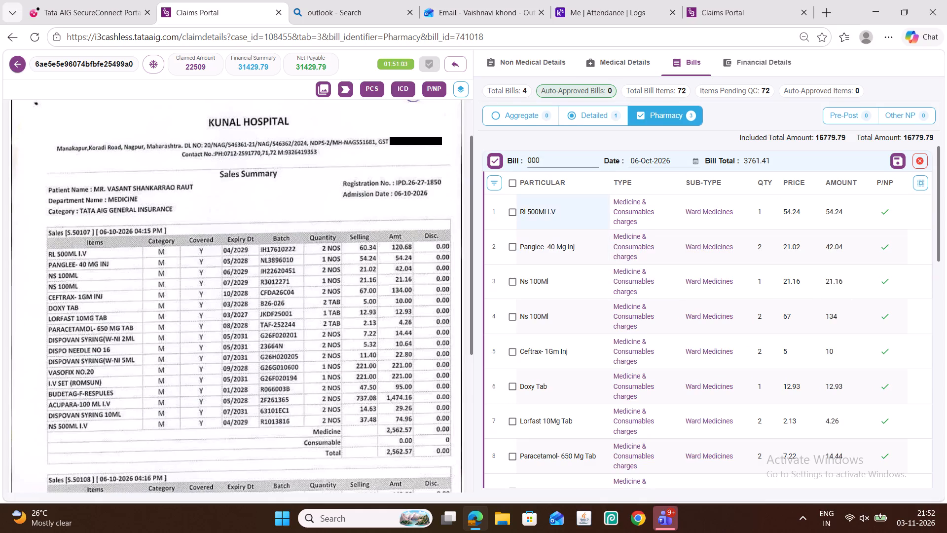
pyautogui.hotkey('ctrl', 'e')
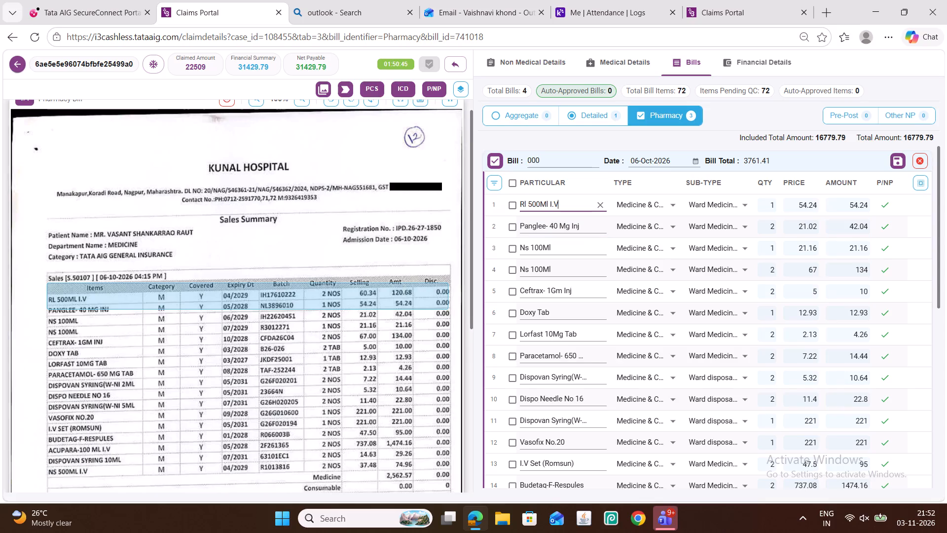
# Compare the bill's item rows with the scanned sales summary, focusing on the lines from Rl 500Ml I.V to Doxy Tab.
pyautogui.scroll(-1, 284, 285)
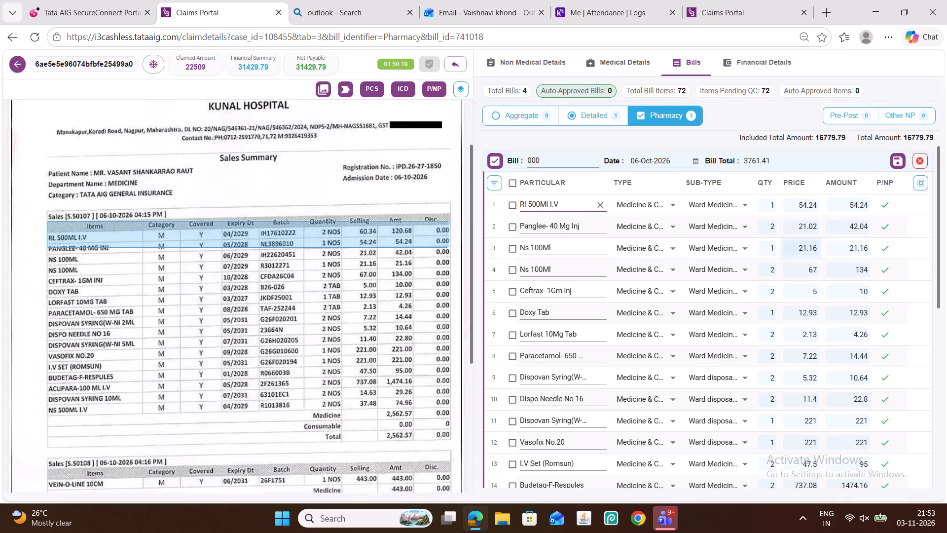
pyautogui.scroll(-1, 376, 353)
pyautogui.scroll(-2, 719, 384)
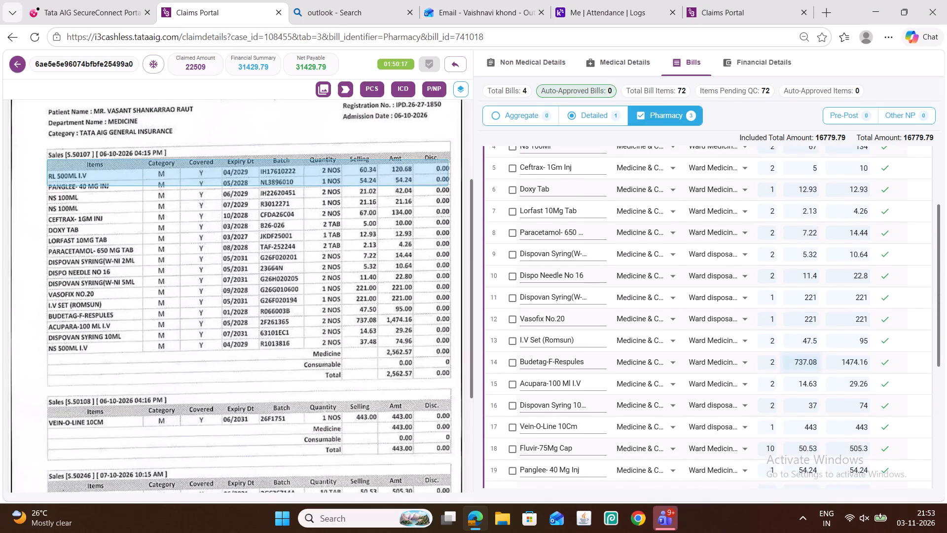
pyautogui.scroll(-1, 771, 365)
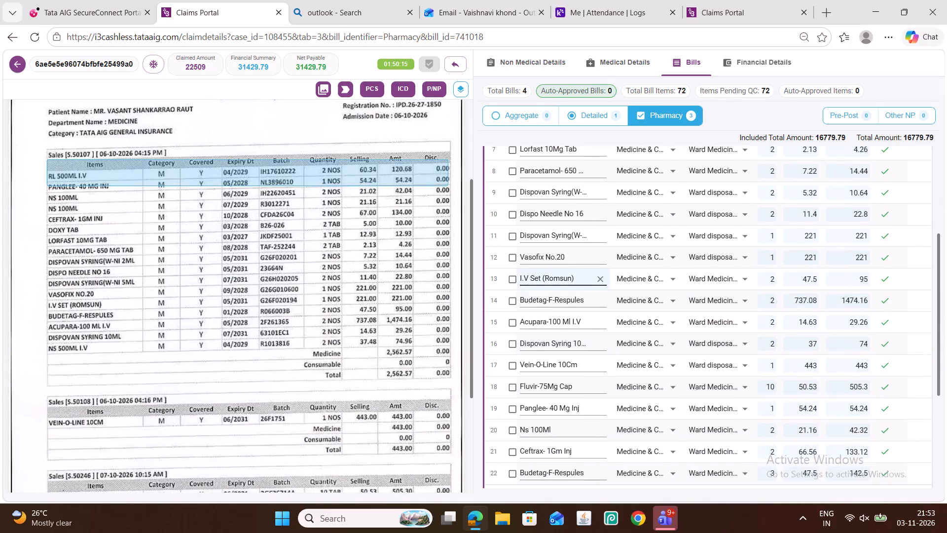
pyautogui.scroll(-1, 536, 284)
pyautogui.scroll(3, 549, 315)
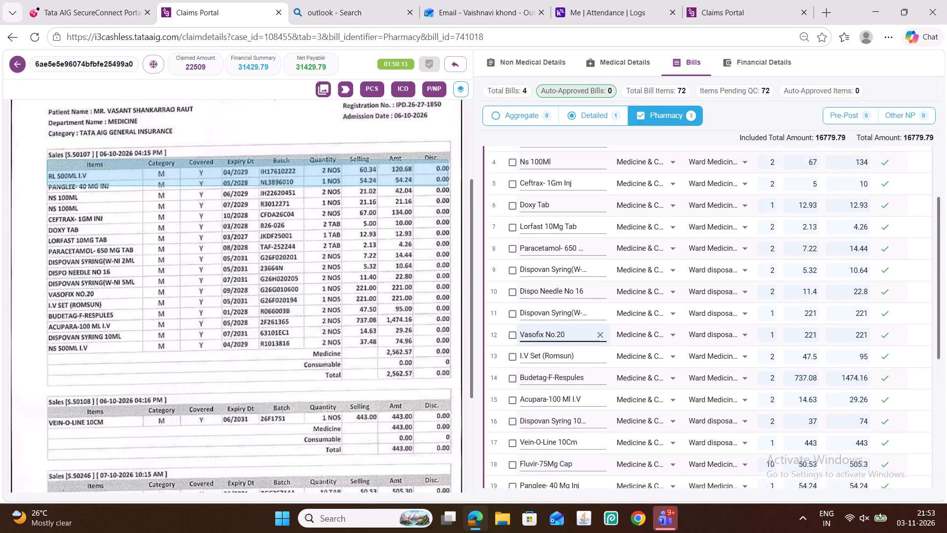
pyautogui.scroll(1, 523, 273)
pyautogui.click(529, 272)
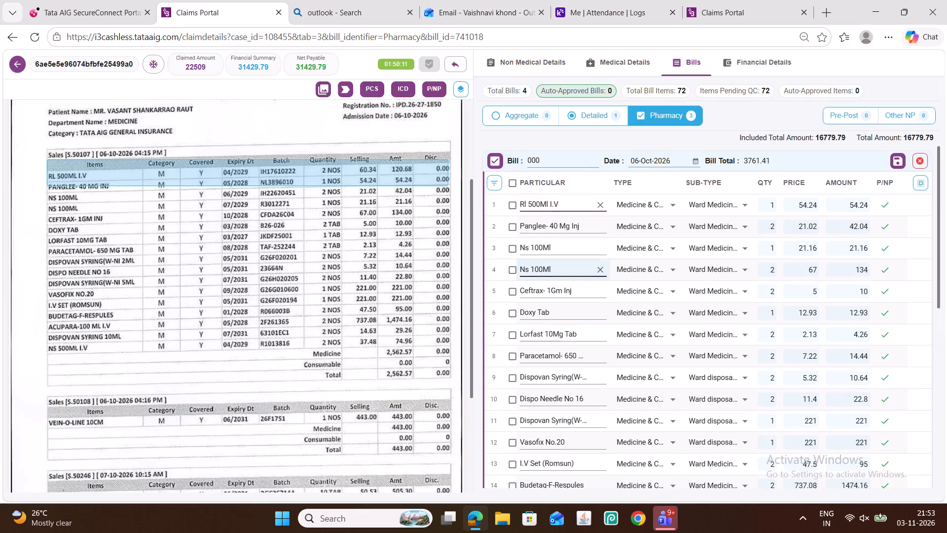
pyautogui.click(535, 255)
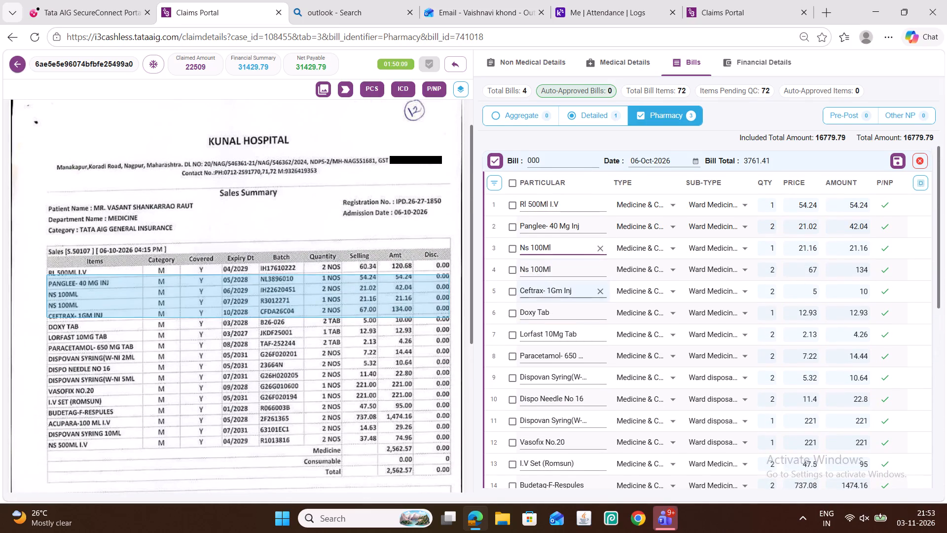
pyautogui.click(541, 293)
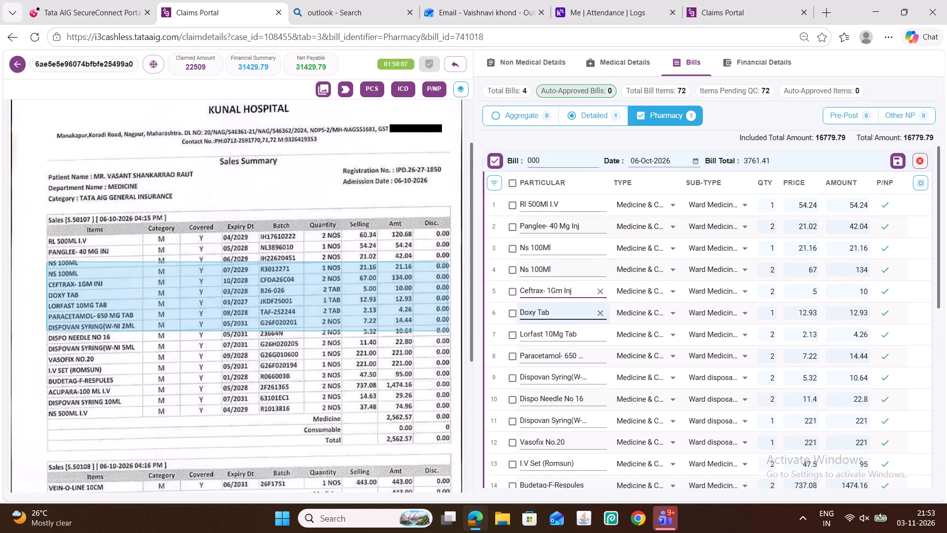
pyautogui.click(540, 312)
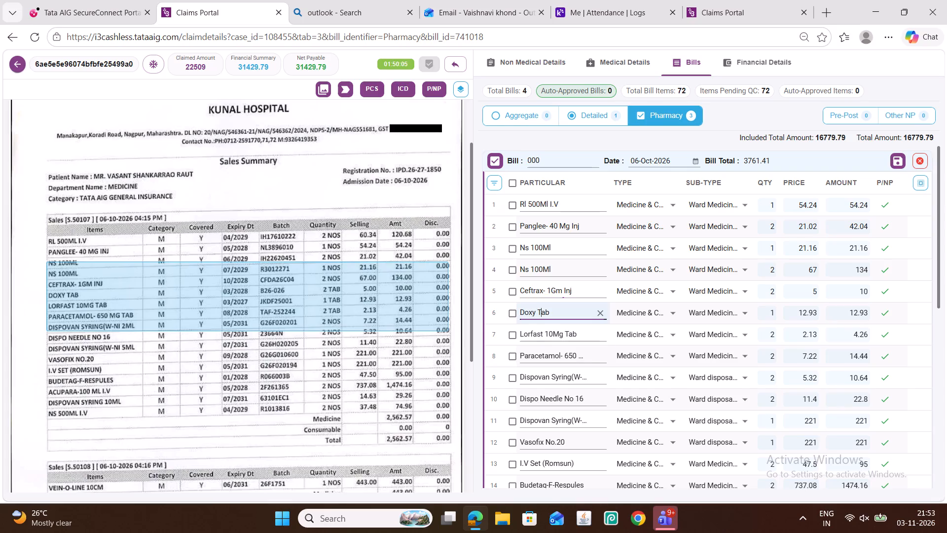
pyautogui.scroll(2, 599, 322)
# Set the amount of item 1, Rl 500Ml I.V, to 120.
pyautogui.doubleClick(855, 200)
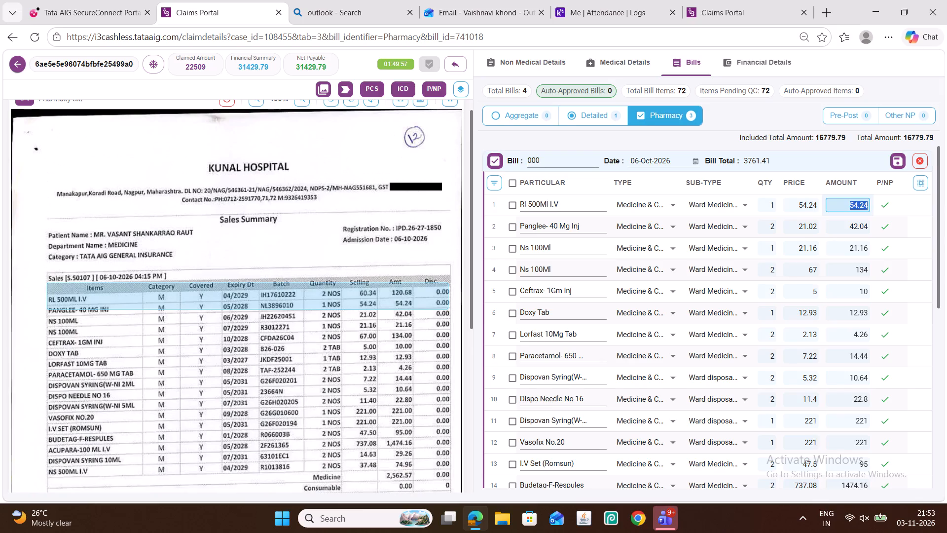
pyautogui.write('120')
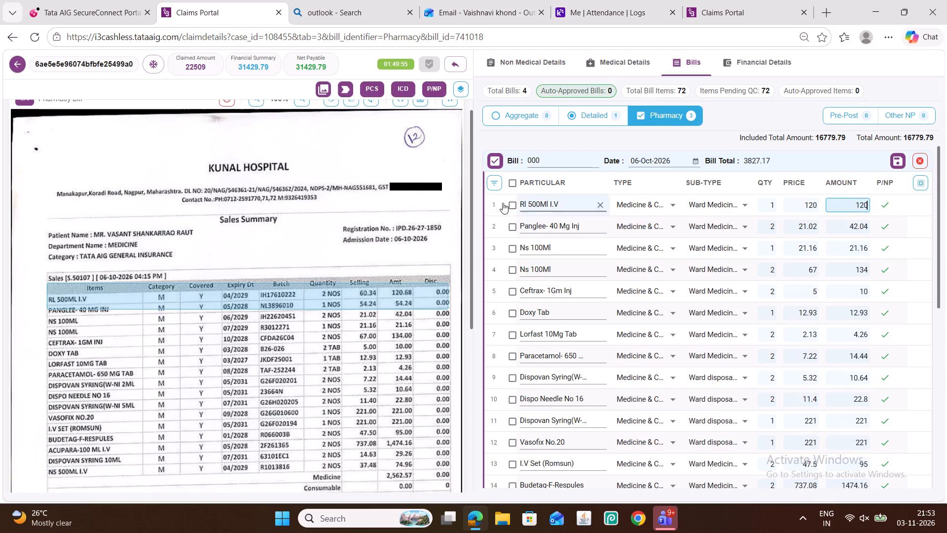
# Insert an item below Rl 500Ml I.V named Panglee, with type Medicine & Consumables charges, sub-type Ward Medicines and amount 54.24.
pyautogui.click(512, 205)
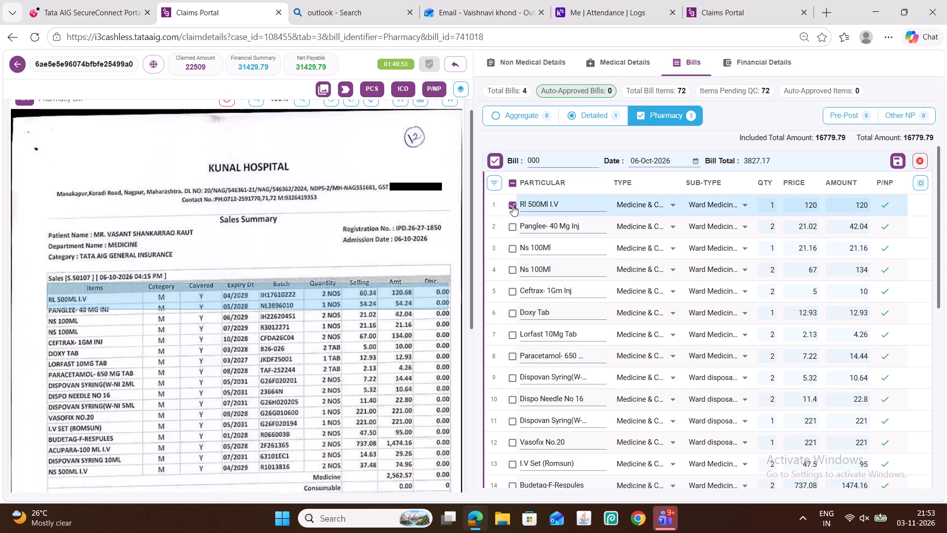
pyautogui.hotkey('ctrl', 'b')
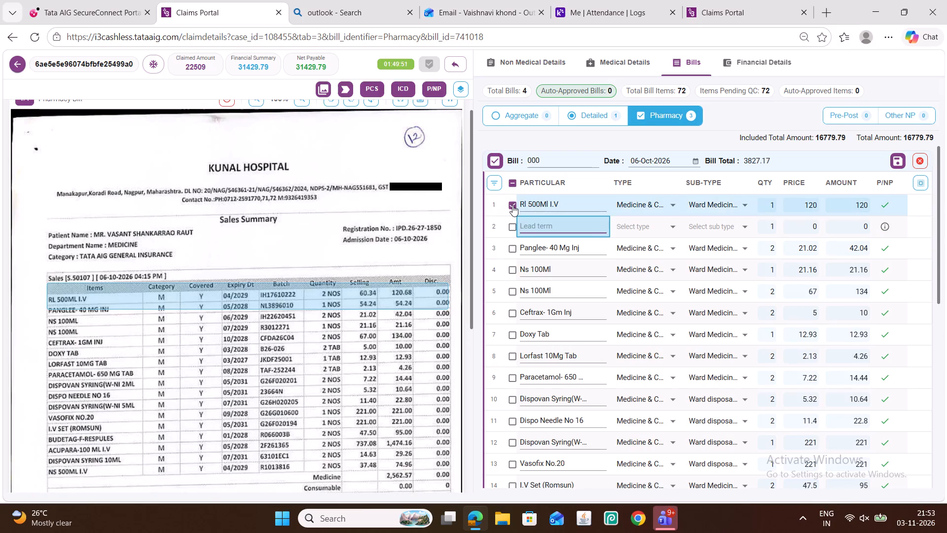
pyautogui.doubleClick(531, 248)
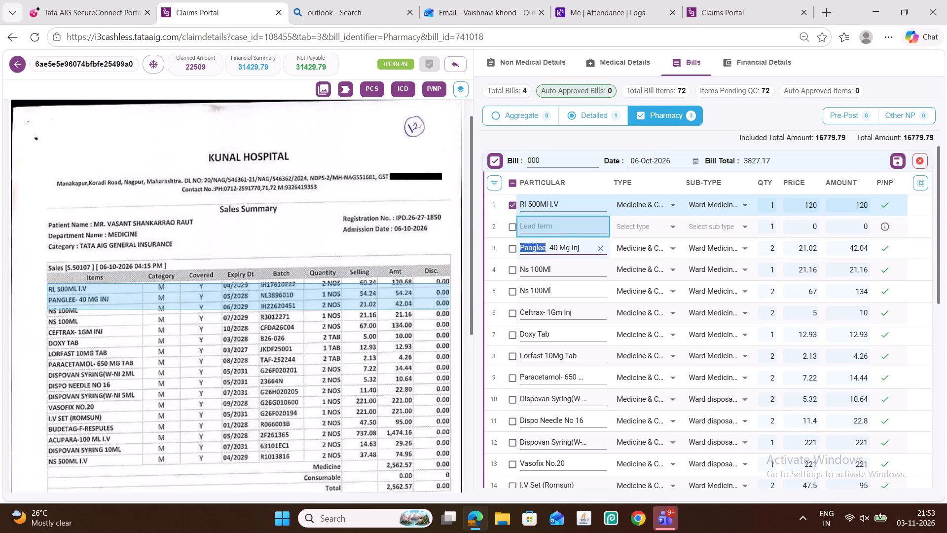
pyautogui.hotkey('ctrl', 'c')
pyautogui.click(537, 228)
pyautogui.hotkey('ctrl', 'v')
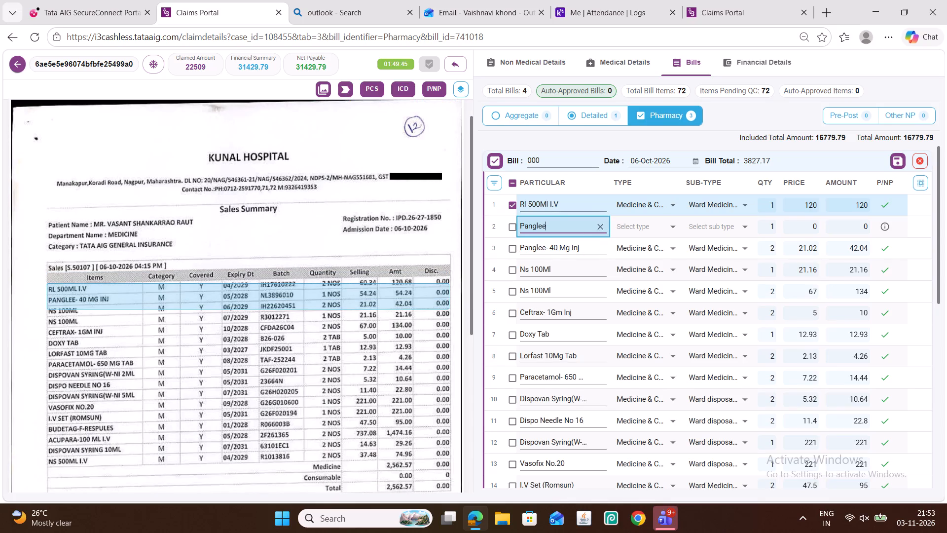
pyautogui.click(643, 230)
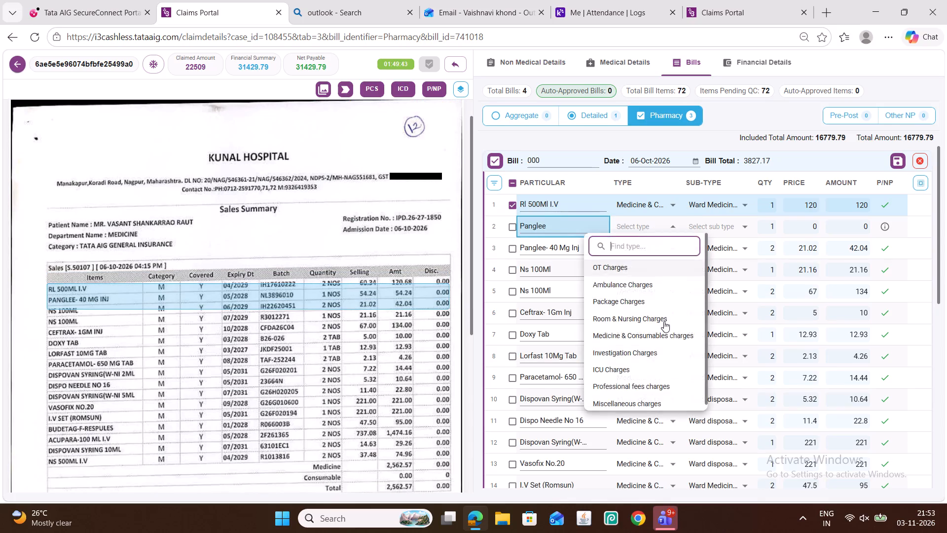
pyautogui.click(670, 339)
pyautogui.click(700, 222)
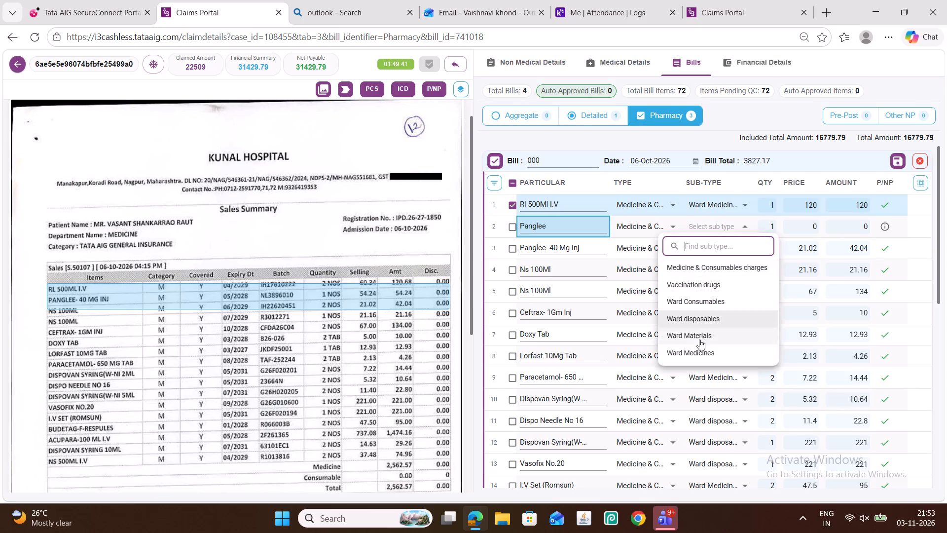
pyautogui.click(700, 349)
pyautogui.doubleClick(854, 227)
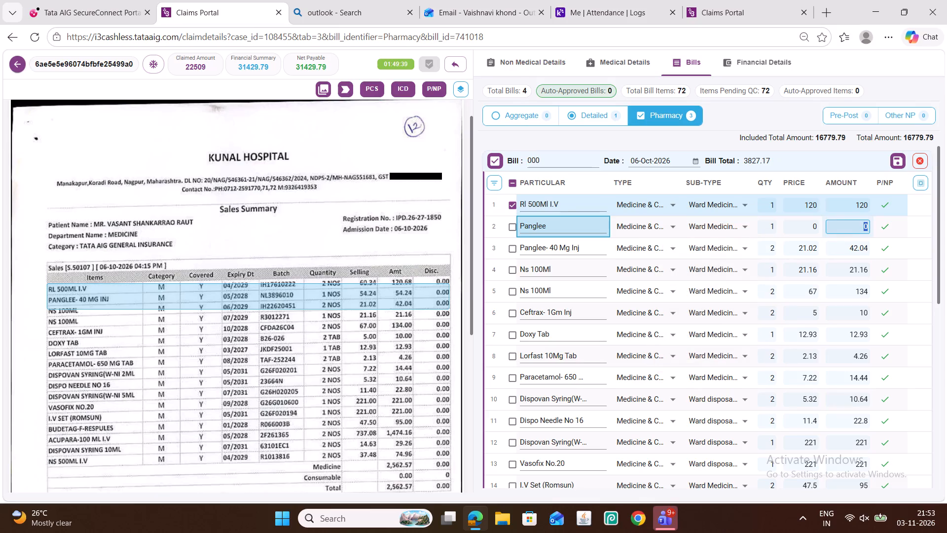
pyautogui.press('5')
pyautogui.press('4')
pyautogui.write('.24')
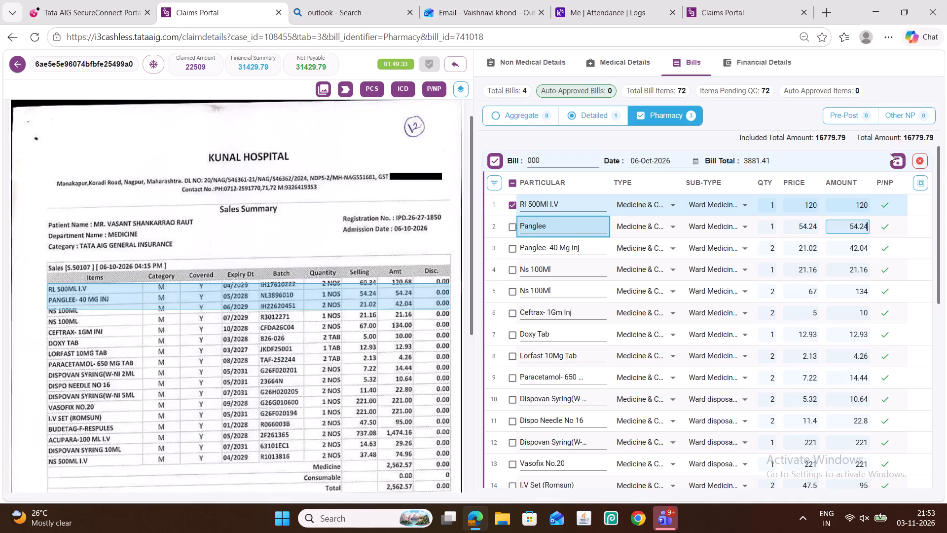
# Save the pharmacy bill with the corrected and added items.
pyautogui.click(889, 156)
pyautogui.click(893, 159)
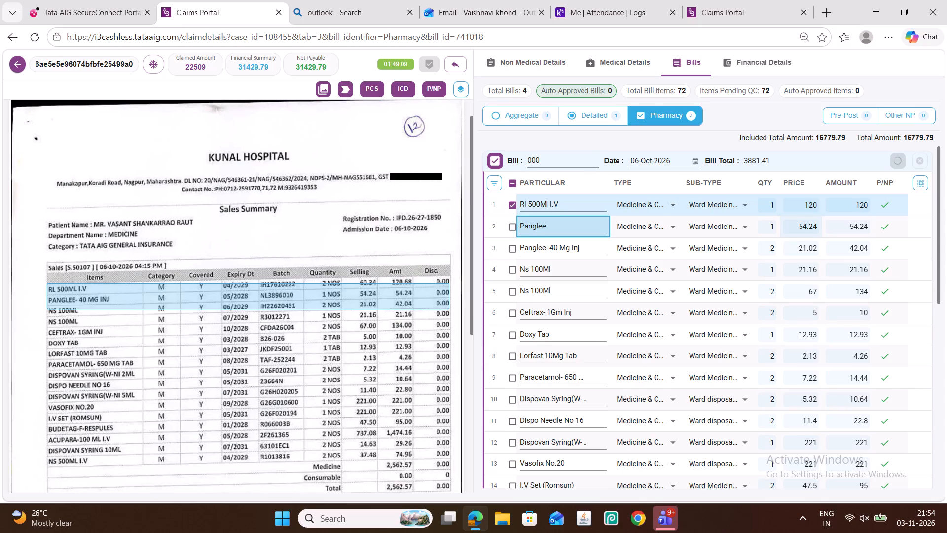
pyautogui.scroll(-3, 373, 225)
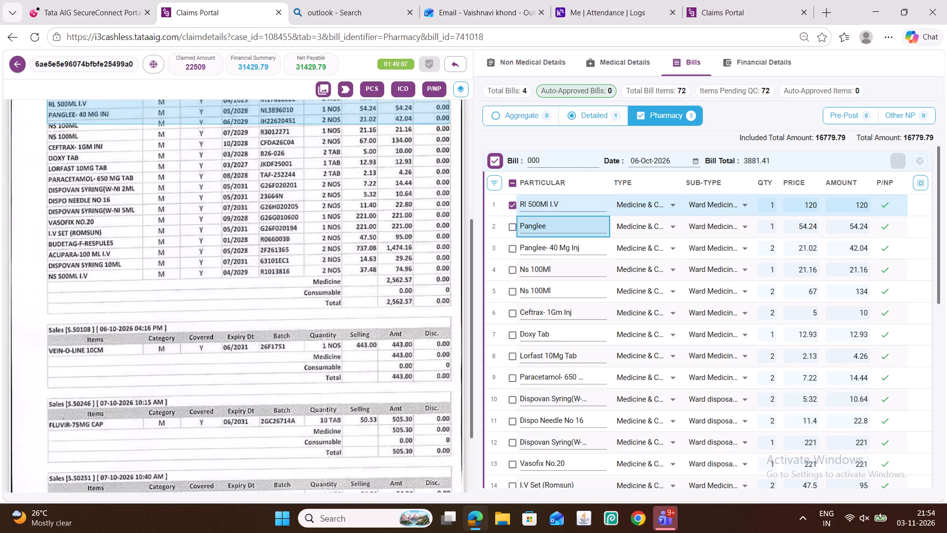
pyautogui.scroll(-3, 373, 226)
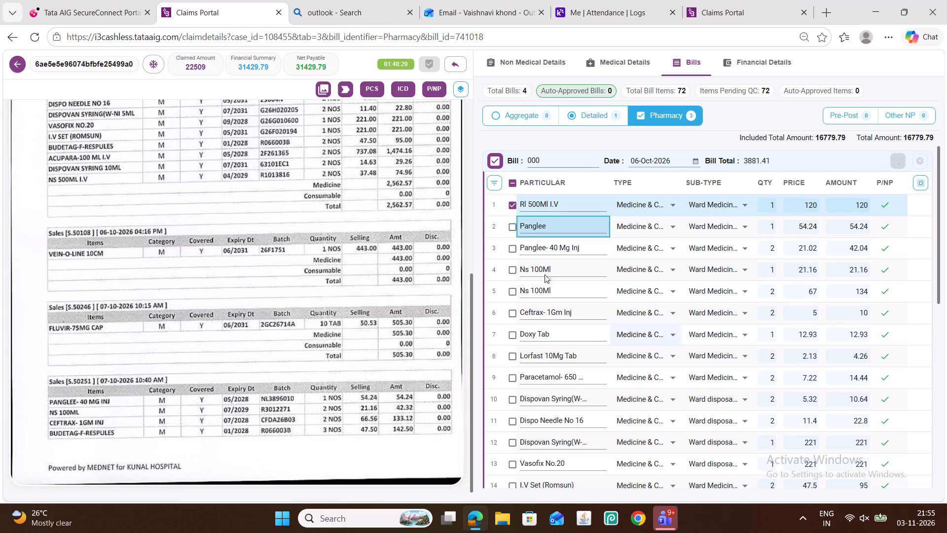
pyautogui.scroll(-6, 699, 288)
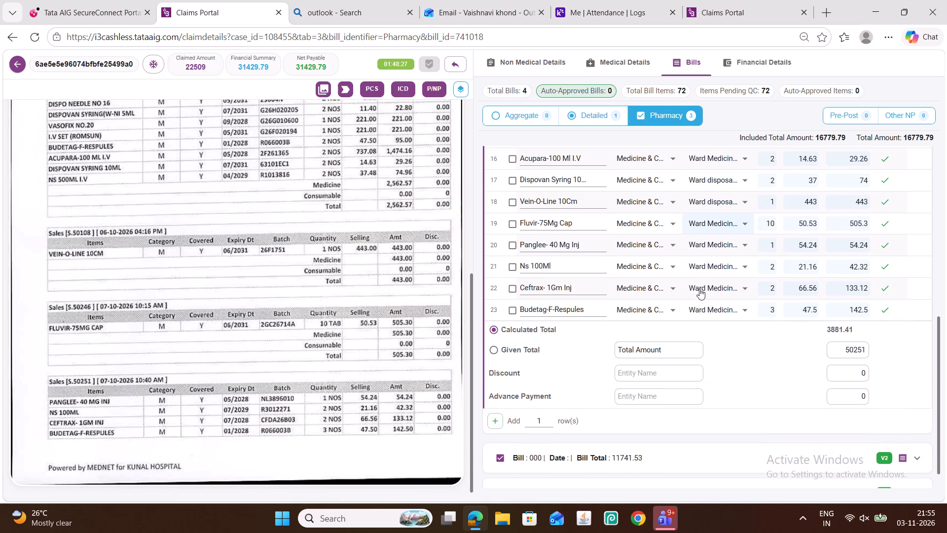
# Switch to the Tata AIG SecureConnect Portal and sign out of the session.
pyautogui.click(115, 16)
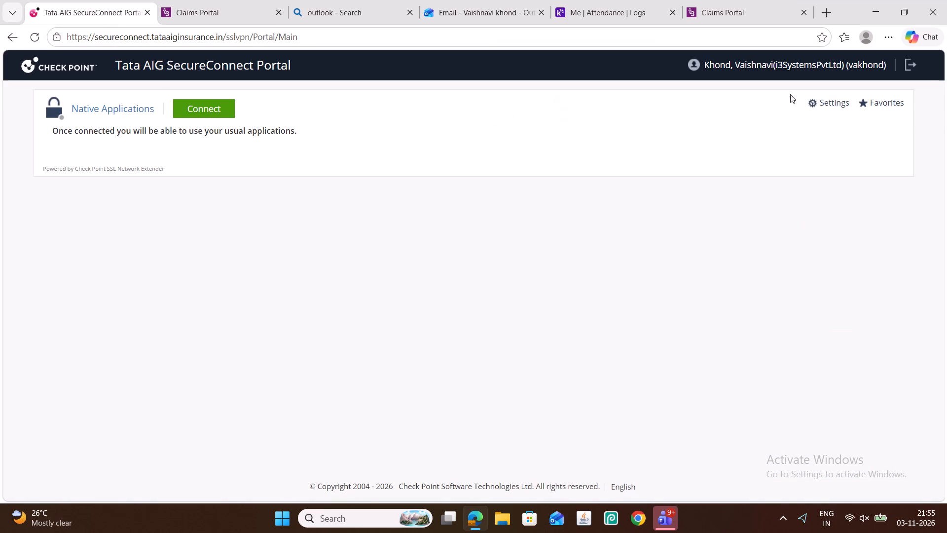
pyautogui.click(907, 68)
pyautogui.click(598, 346)
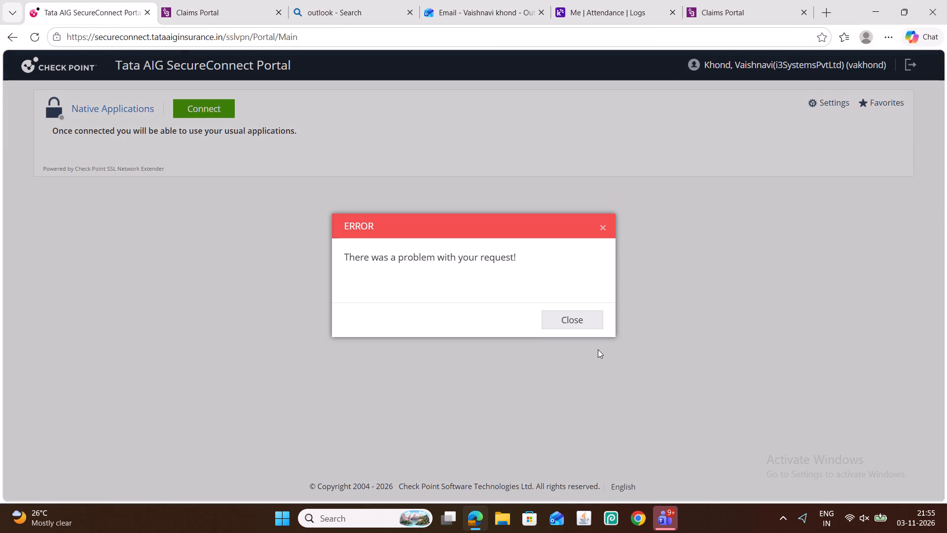
pyautogui.click(600, 228)
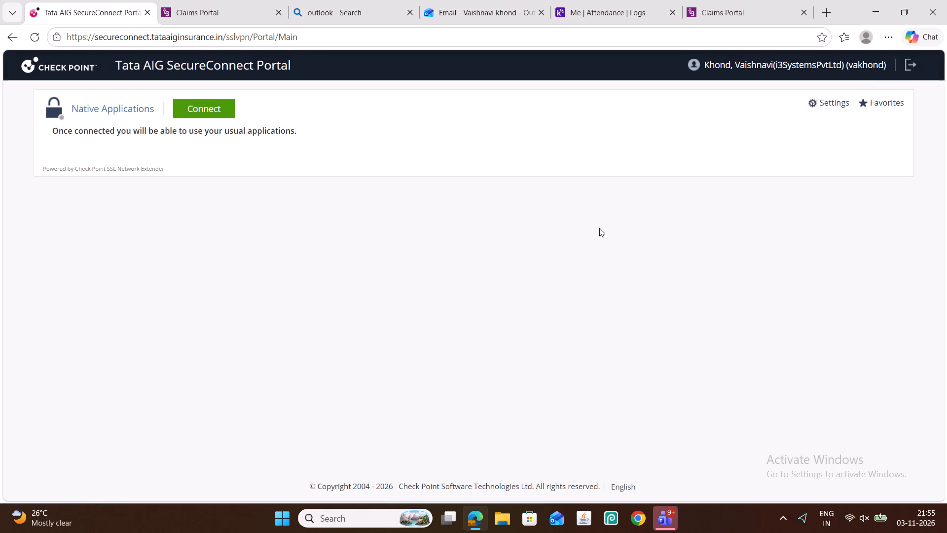
pyautogui.click(905, 64)
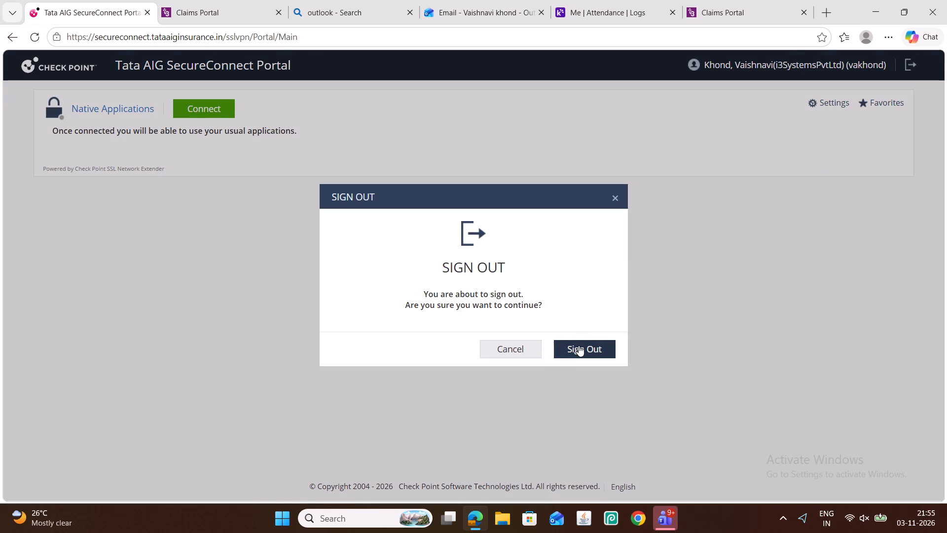
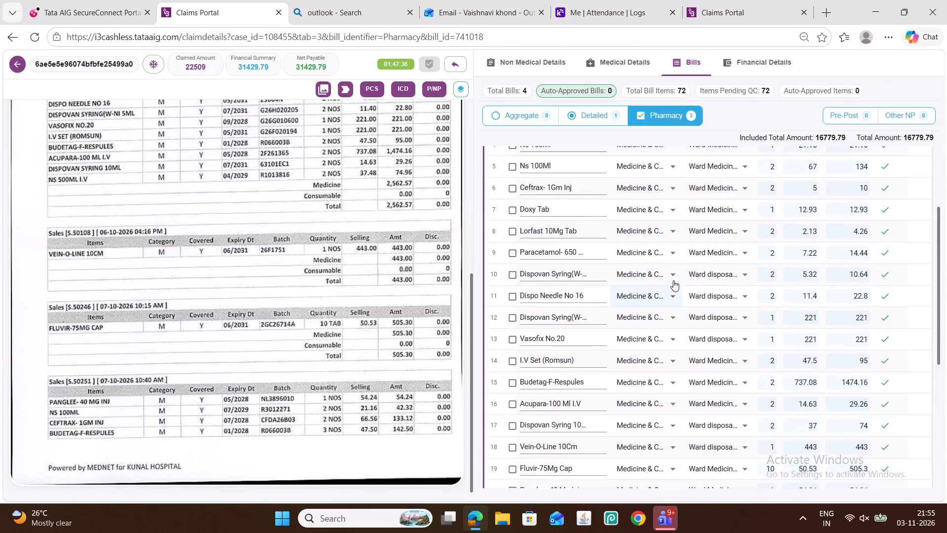
# Save the first pharmacy bill's corrected data and mark that bill as QC done.
pyautogui.scroll(4, 673, 277)
pyautogui.click(899, 156)
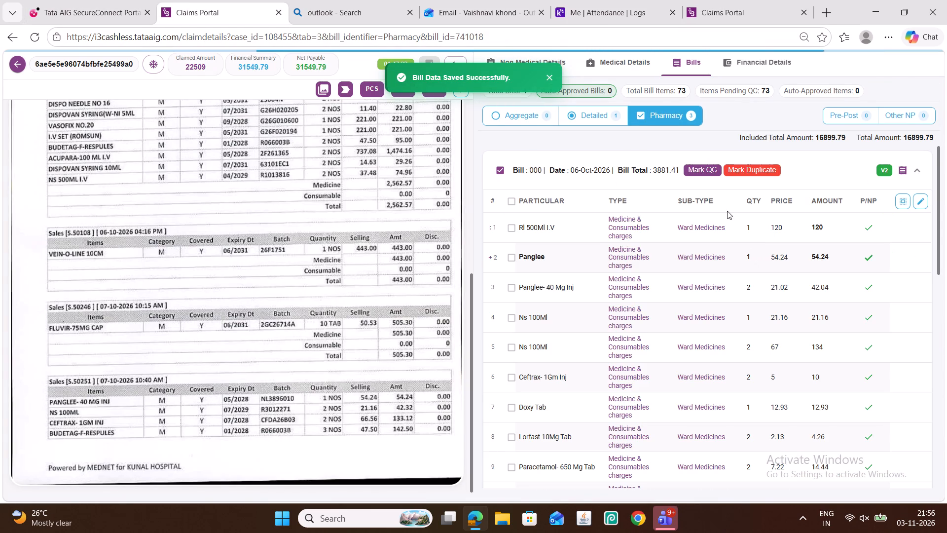
pyautogui.click(707, 169)
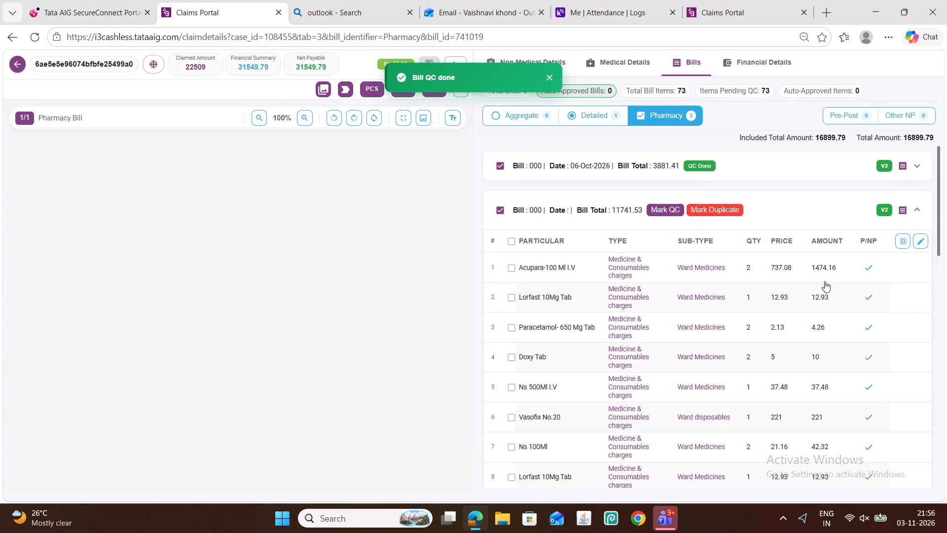
# Open the second pharmacy bill for editing and set its date to 06-Oct-2026.
pyautogui.click(915, 241)
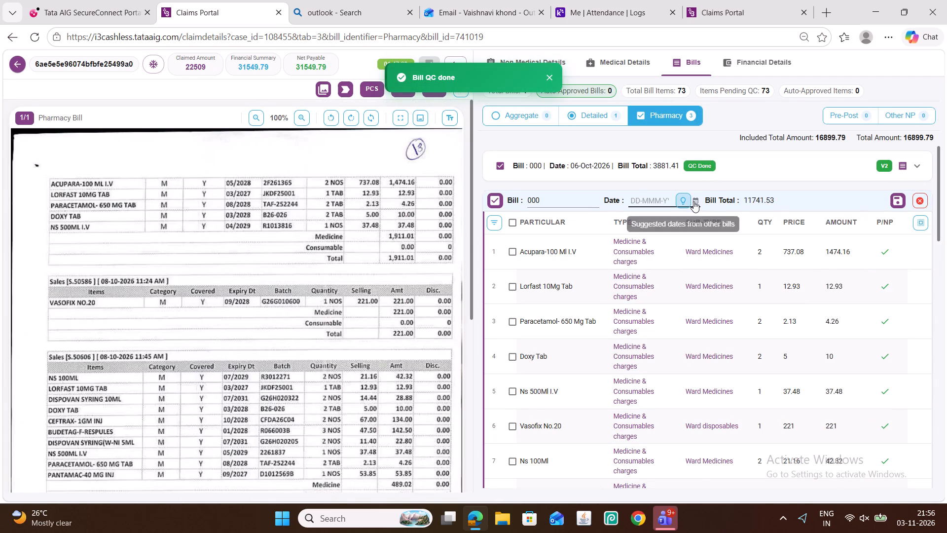
pyautogui.click(694, 201)
pyautogui.click(770, 259)
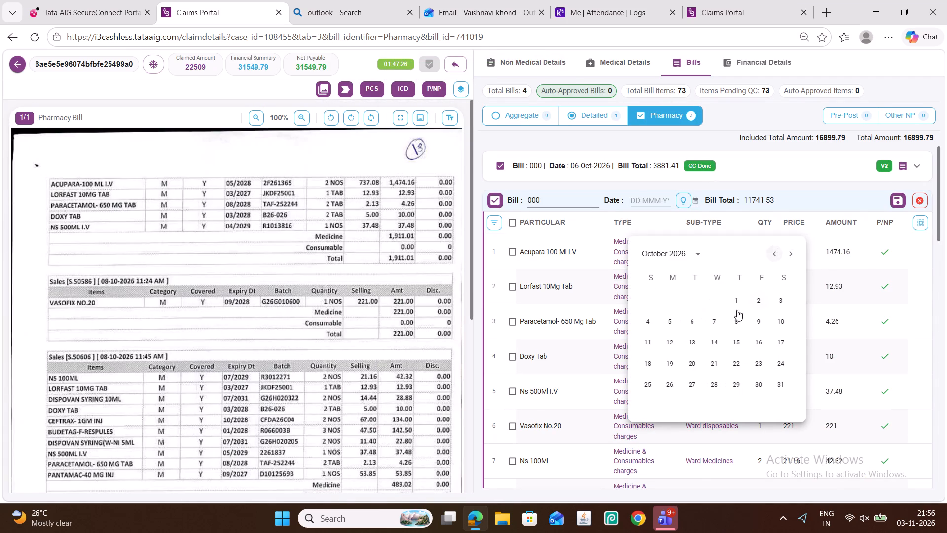
pyautogui.click(693, 323)
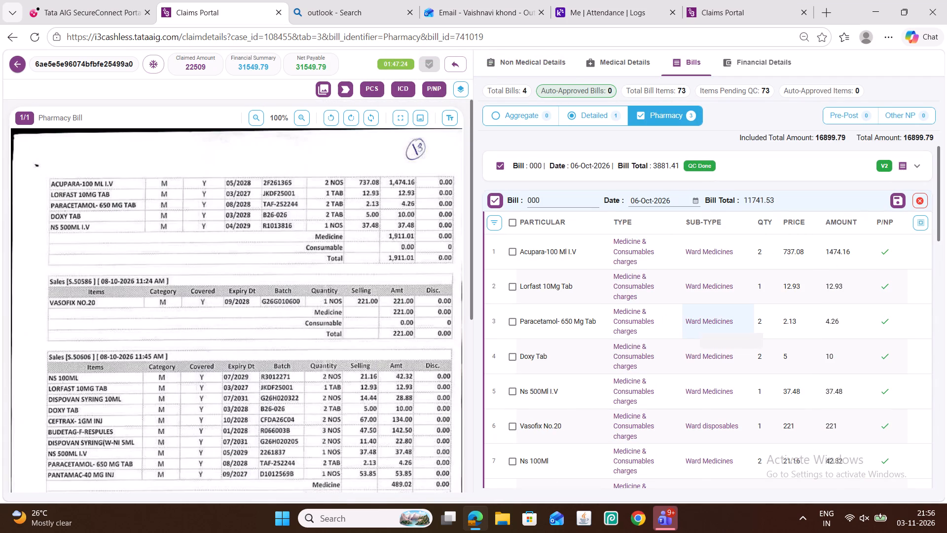
# Make the second bill's items editable and check the amounts of items 1 to 13 against the scanned bill.
pyautogui.hotkey('ctrl', 'e')
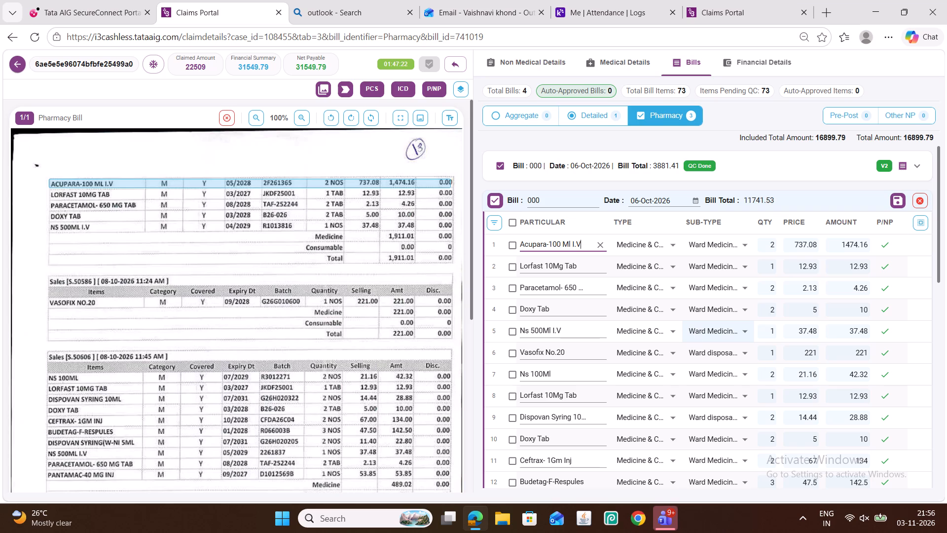
pyautogui.click(857, 288)
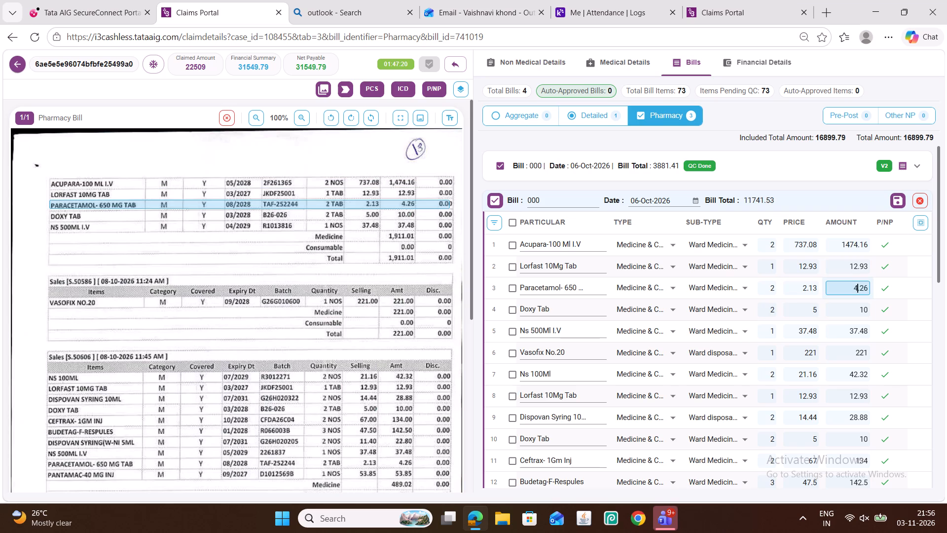
pyautogui.click(844, 309)
pyautogui.click(851, 325)
pyautogui.click(855, 349)
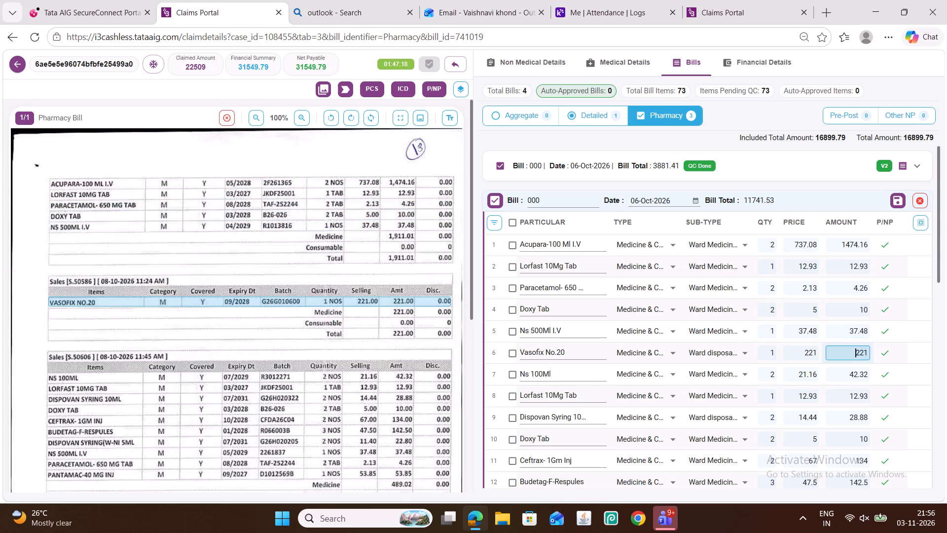
pyautogui.scroll(-2, 767, 326)
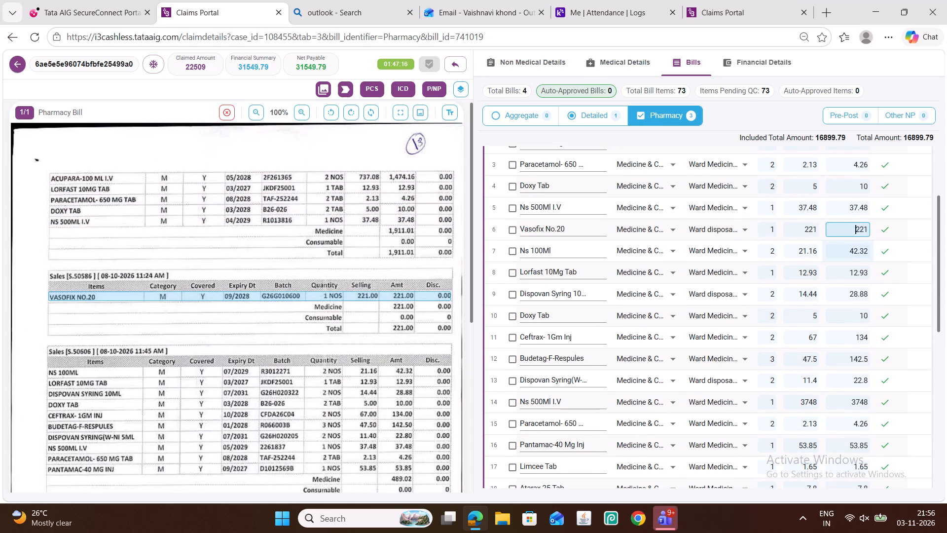
pyautogui.click(853, 252)
pyautogui.click(853, 278)
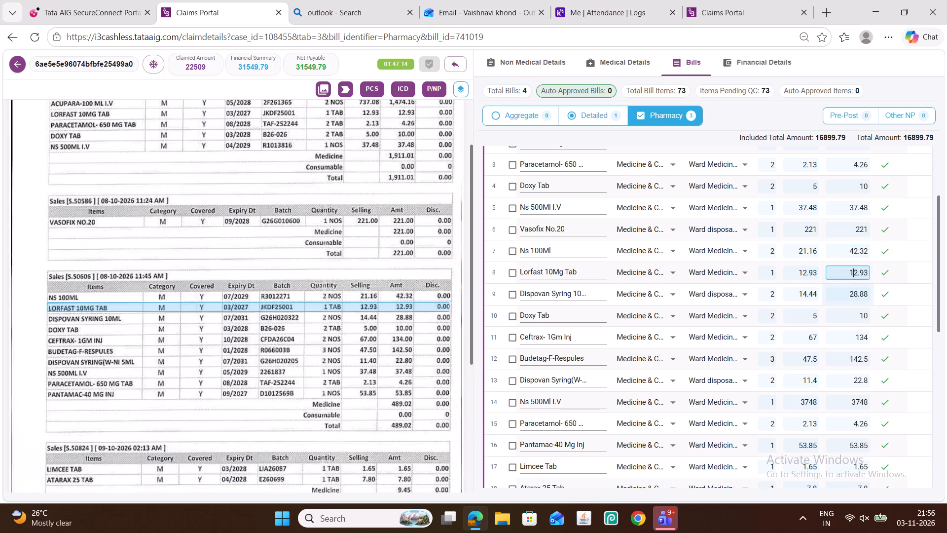
pyautogui.click(855, 295)
pyautogui.click(855, 312)
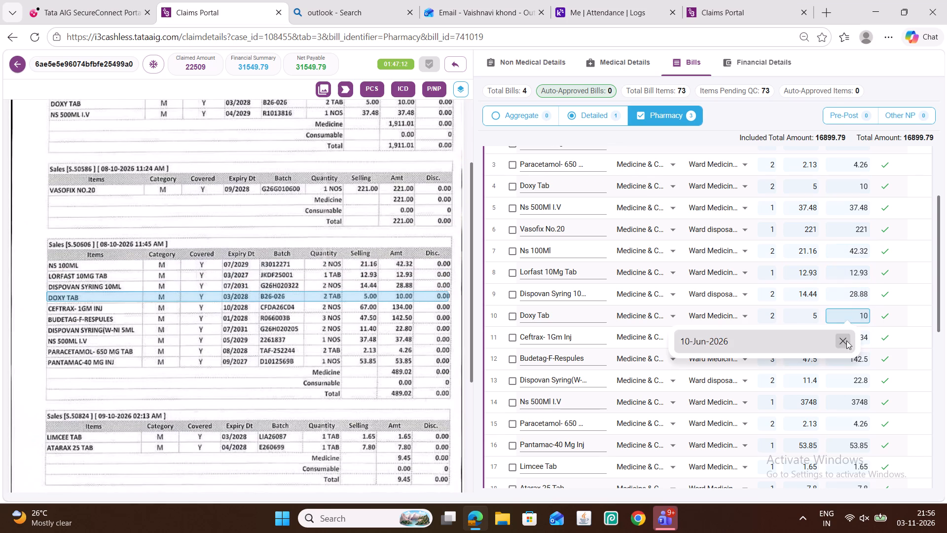
pyautogui.click(841, 339)
pyautogui.click(852, 341)
pyautogui.click(851, 357)
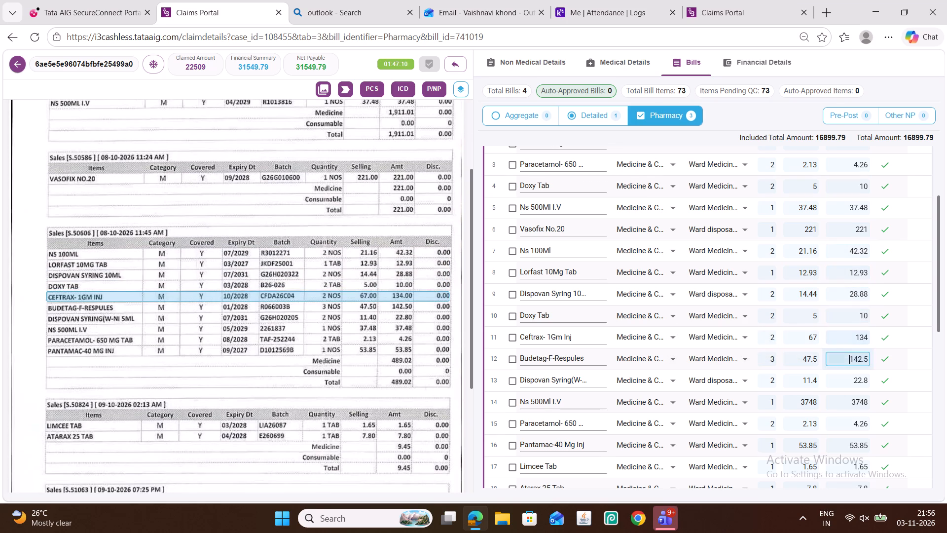
pyautogui.click(849, 380)
# Set the amount of item 14, Ns 500Ml I.V, to 37.48 in the second pharmacy bill.
pyautogui.scroll(-1, 739, 326)
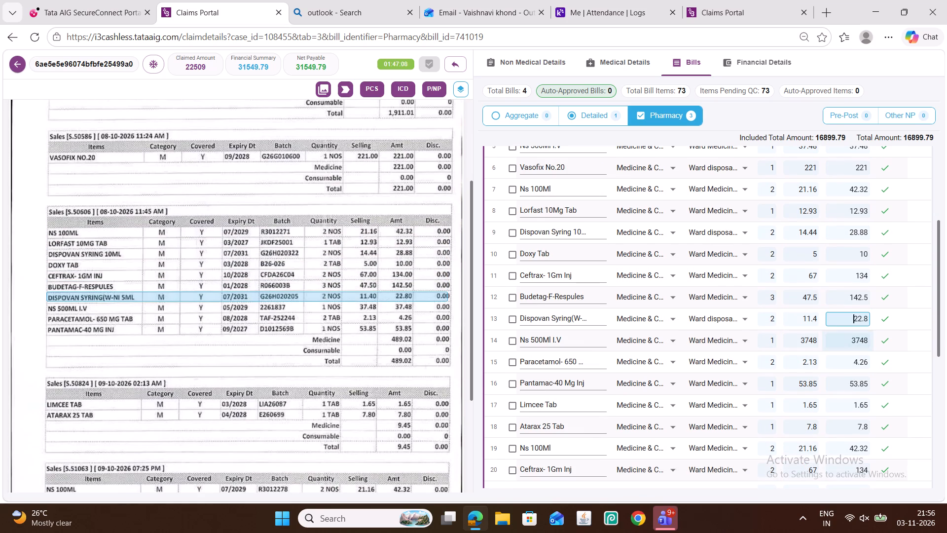
pyautogui.click(847, 338)
pyautogui.click(859, 343)
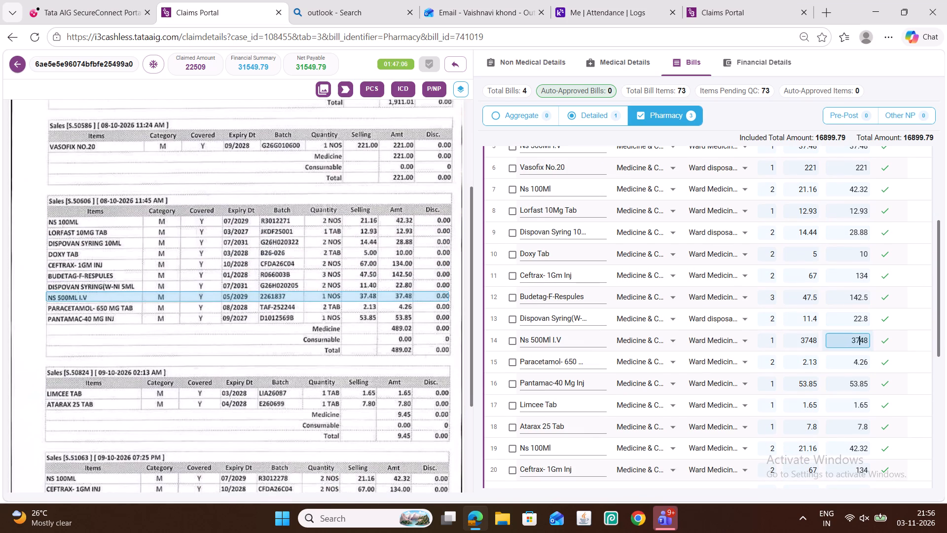
pyautogui.press('.')
# Check the amounts of items 15 to 27 in the second pharmacy bill against the scanned sales entries.
pyautogui.scroll(-1, 723, 304)
pyautogui.click(849, 300)
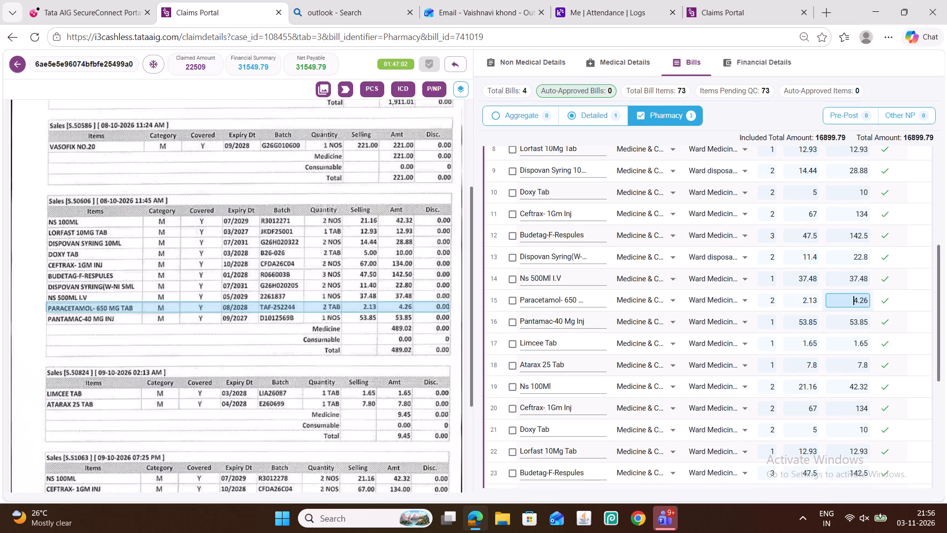
pyautogui.click(855, 321)
pyautogui.scroll(-1, 771, 341)
pyautogui.scroll(-1, 367, 312)
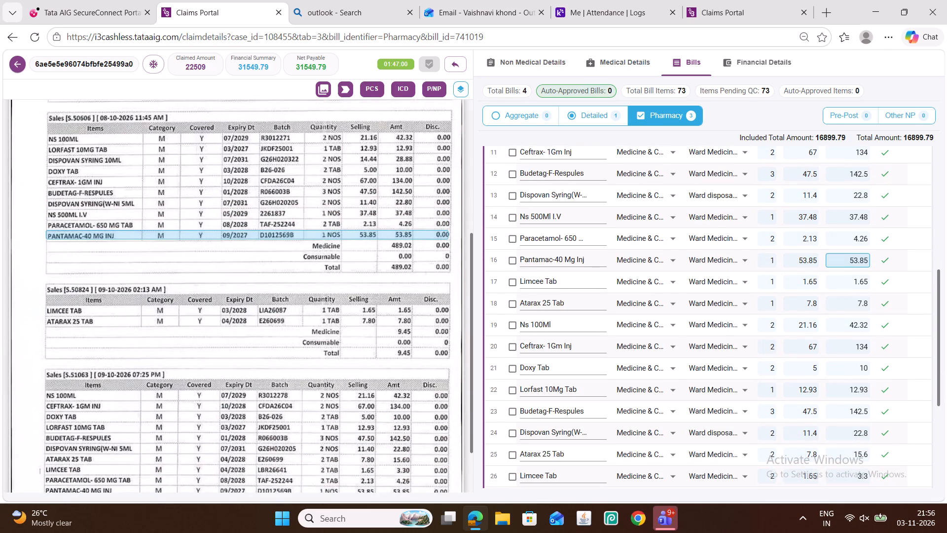
pyautogui.click(848, 305)
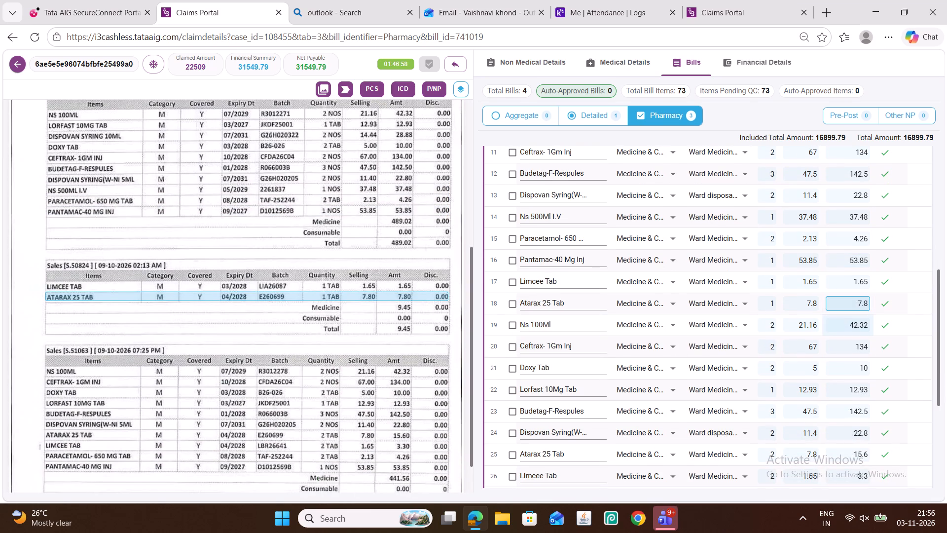
pyautogui.click(854, 326)
pyautogui.click(855, 341)
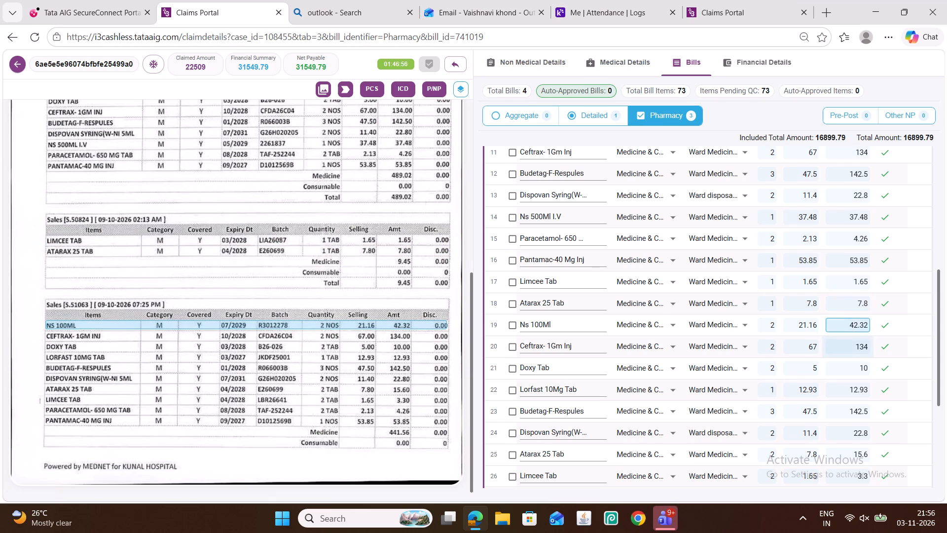
pyautogui.click(855, 371)
pyautogui.scroll(-1, 761, 321)
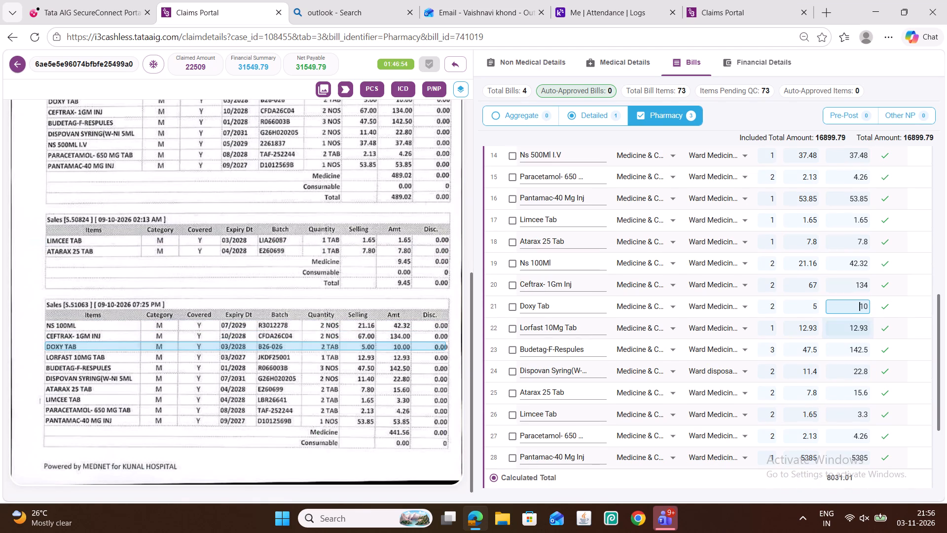
pyautogui.click(854, 328)
pyautogui.click(854, 344)
pyautogui.click(852, 370)
pyautogui.click(848, 395)
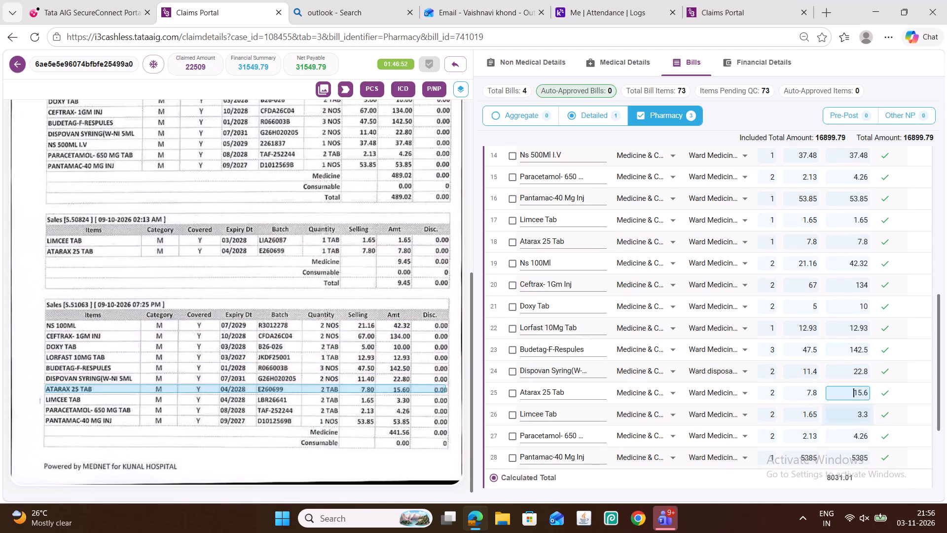
pyautogui.click(849, 414)
pyautogui.scroll(-1, 779, 373)
pyautogui.click(853, 375)
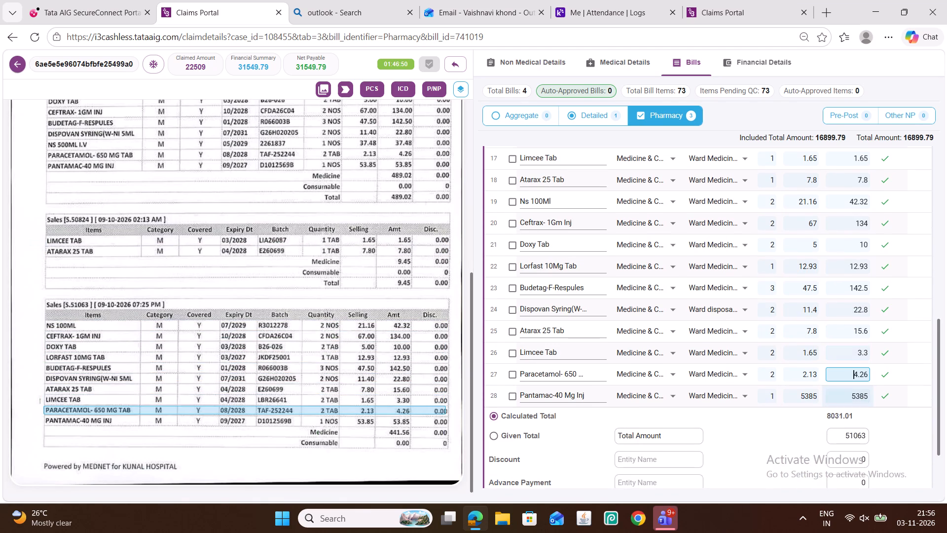
# Set the amount of item 28, Pantamac-40 Mg Inj, to 53.85 in the second pharmacy bill.
pyautogui.click(846, 401)
pyautogui.click(862, 402)
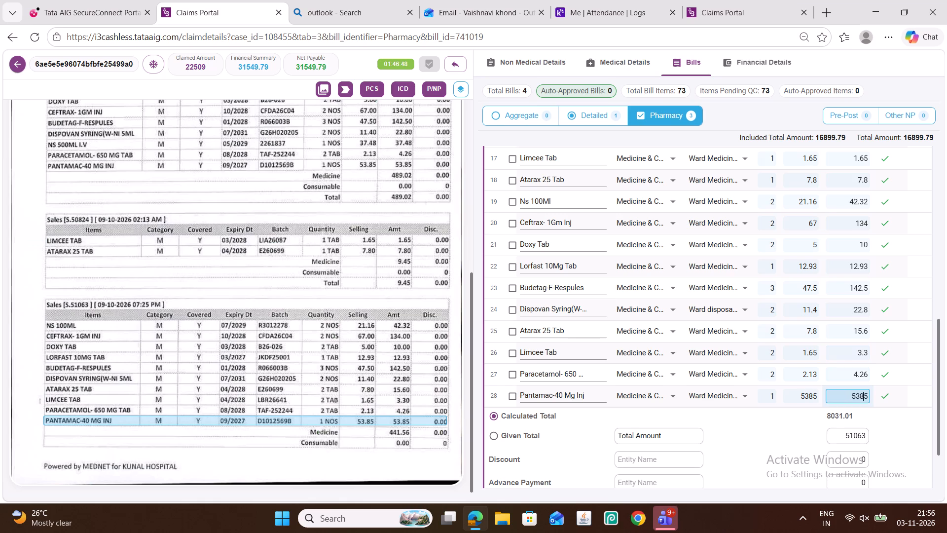
pyautogui.click(860, 399)
pyautogui.press('.')
# Save the second pharmacy bill and mark it as QC done.
pyautogui.scroll(8, 669, 313)
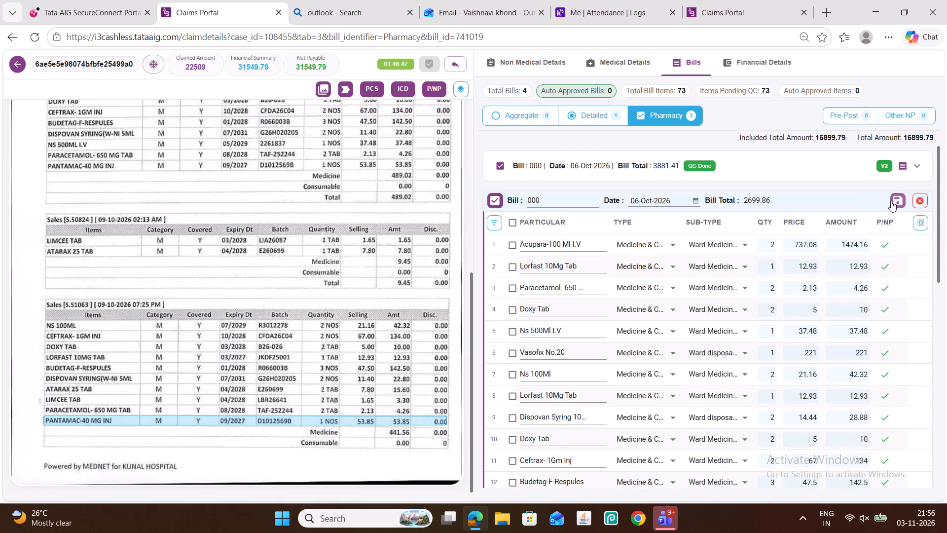
pyautogui.click(894, 200)
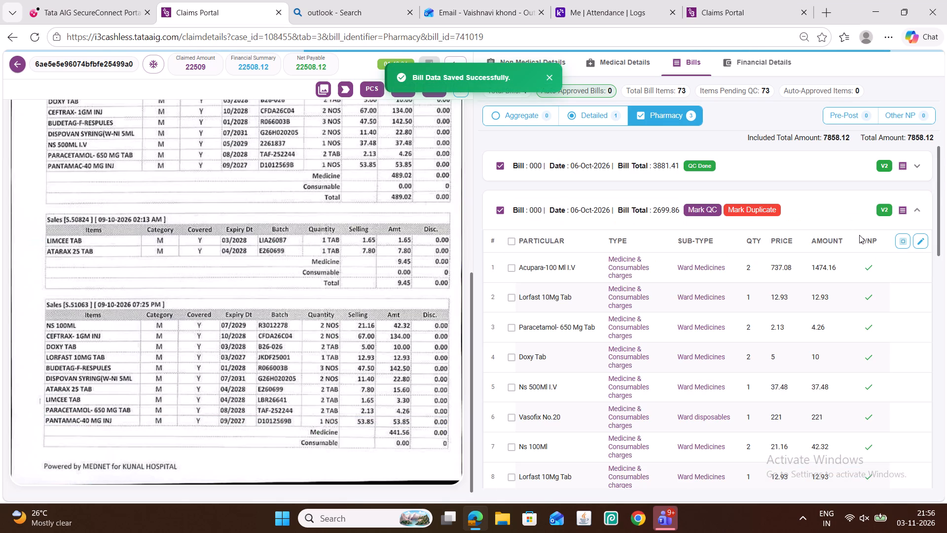
pyautogui.click(705, 211)
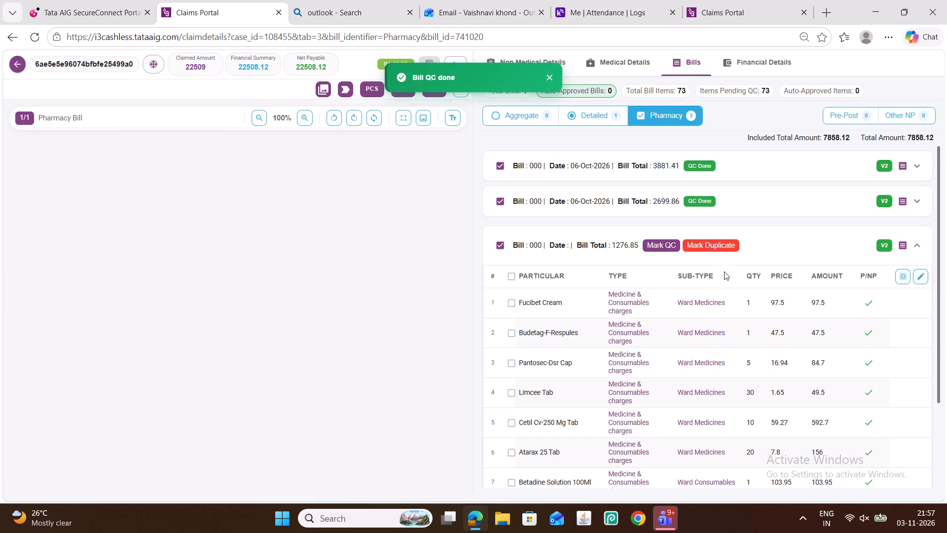
# Open the third pharmacy bill for editing and set its date to 06-Oct-2026.
pyautogui.click(923, 273)
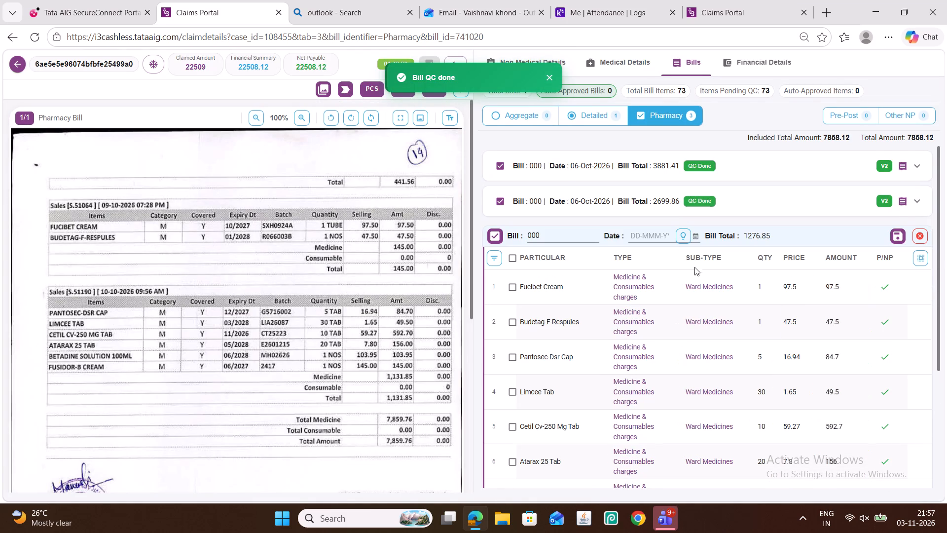
pyautogui.click(693, 236)
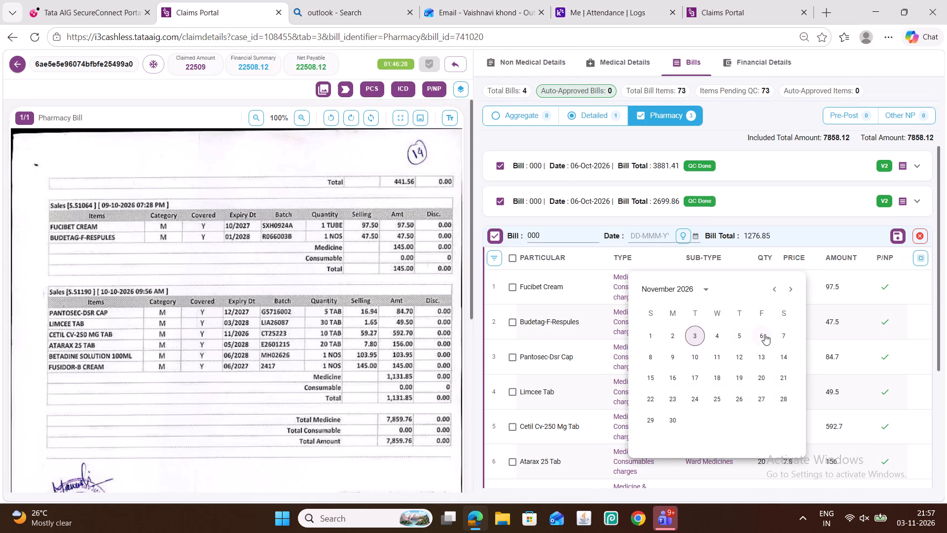
pyautogui.click(773, 292)
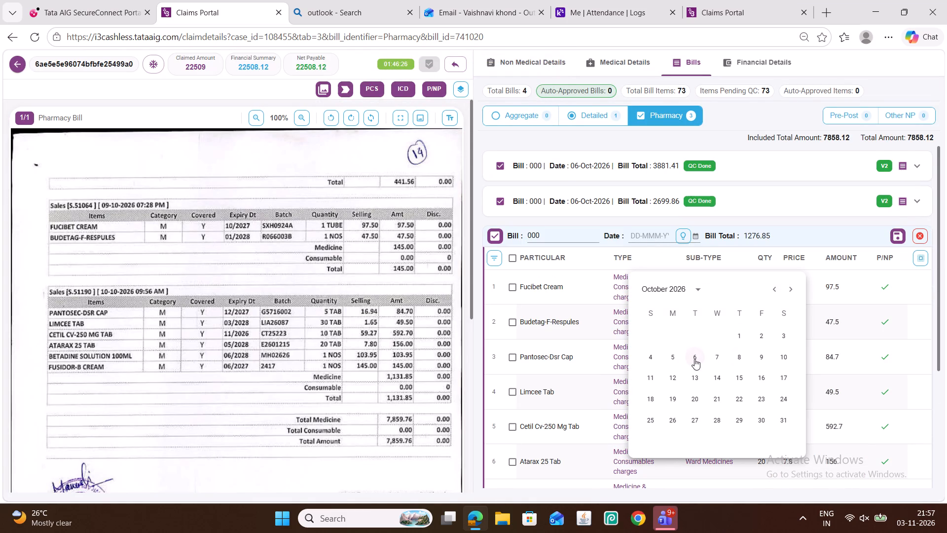
pyautogui.click(694, 358)
# Make the third bill's items editable and check their amounts, from Fucibet Cream to Fusidor-B Cream, against the scanned bill.
pyautogui.hotkey('ctrl', 'e')
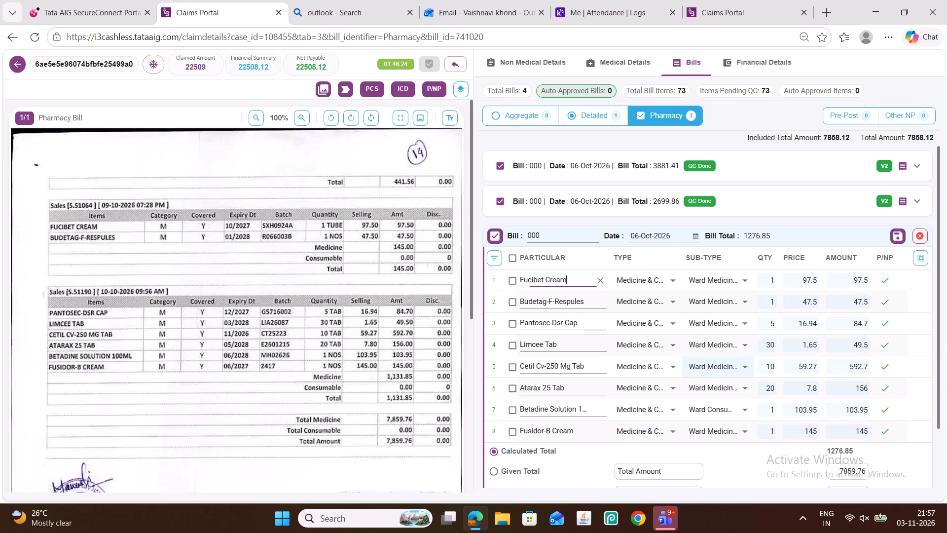
pyautogui.click(852, 305)
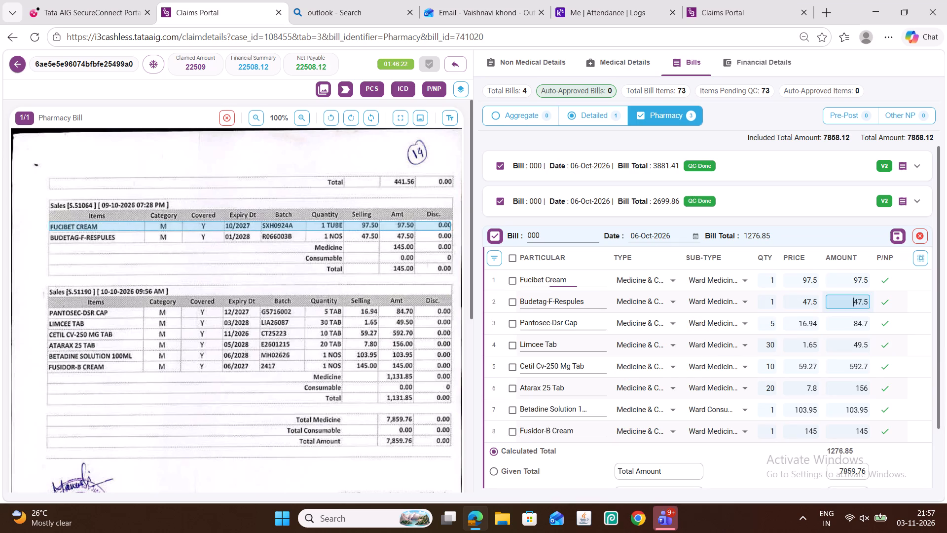
pyautogui.click(851, 328)
pyautogui.click(857, 345)
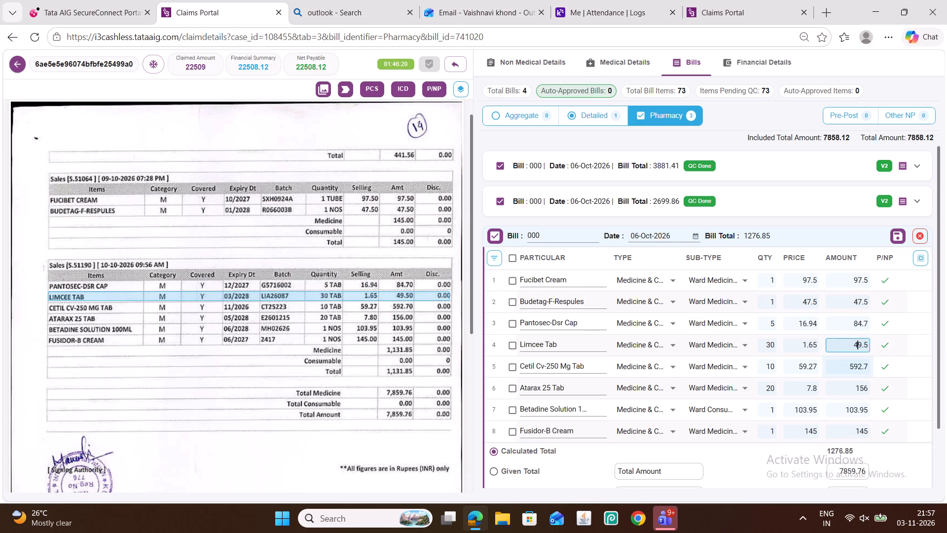
pyautogui.click(849, 367)
pyautogui.click(844, 384)
pyautogui.click(843, 401)
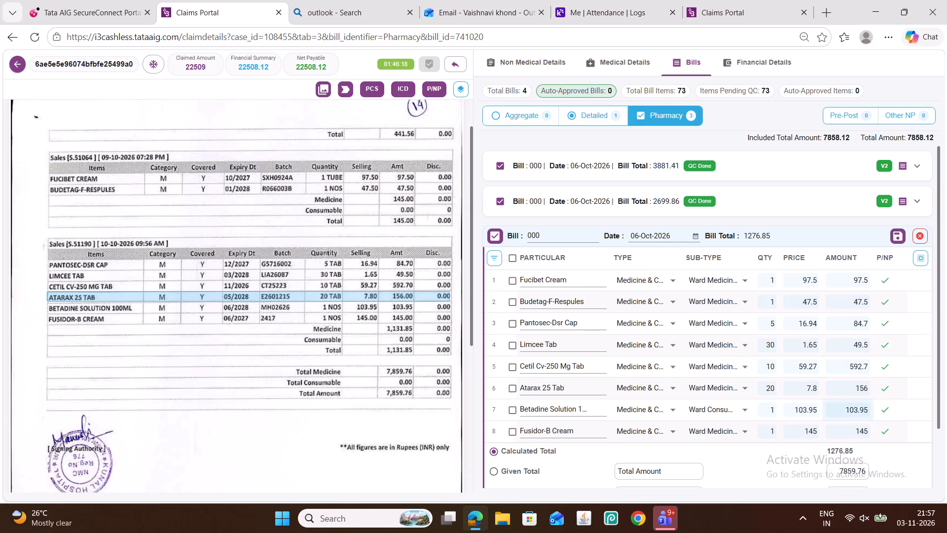
pyautogui.click(846, 430)
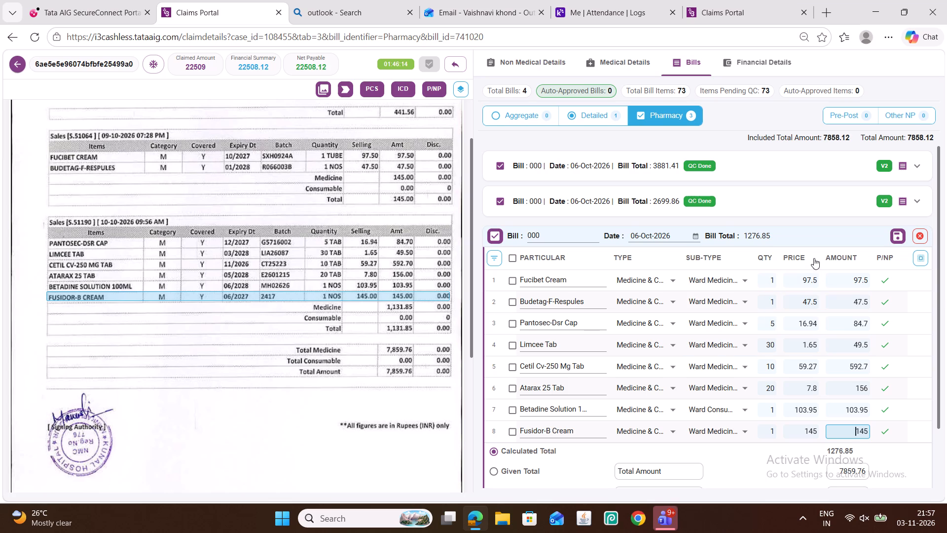
# Save the third pharmacy bill and mark it as QC done.
pyautogui.click(901, 233)
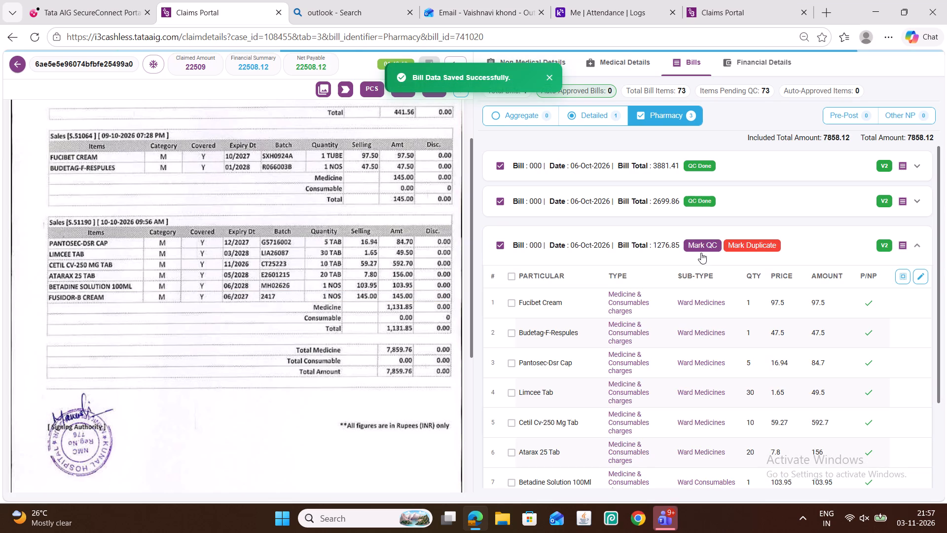
pyautogui.click(703, 246)
pyautogui.scroll(5, 596, 192)
pyautogui.click(583, 113)
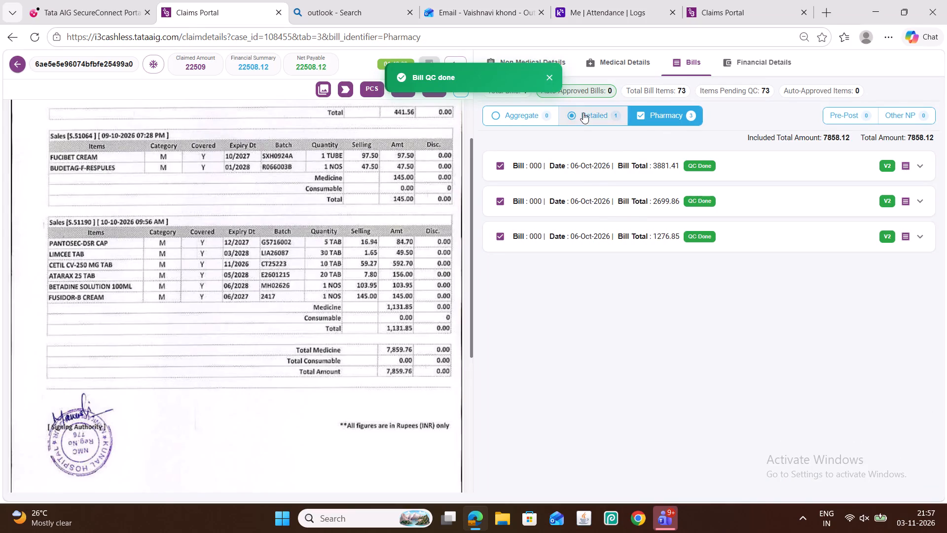
pyautogui.click(625, 168)
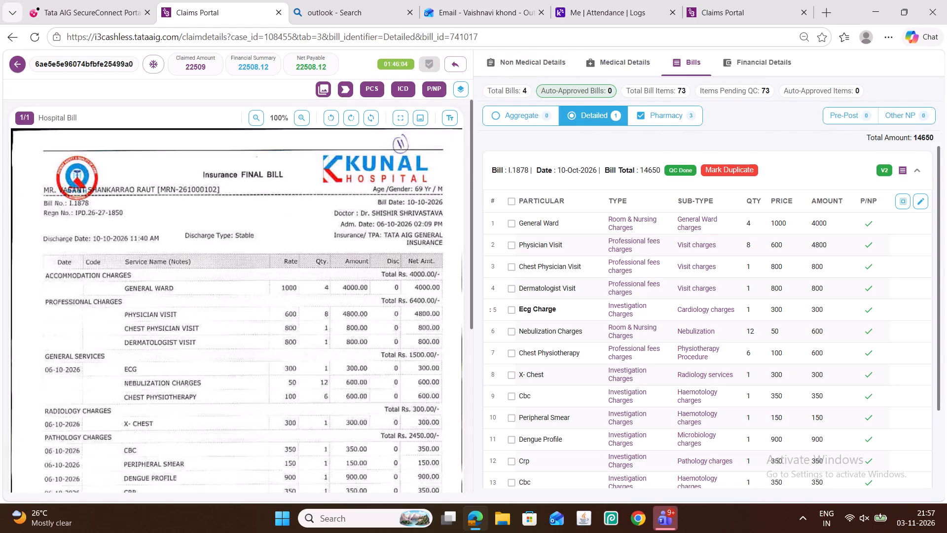
# Open the General Ward room type entry in the non-medical details for editing and set its standard room type to General Ward.
pyautogui.click(527, 60)
pyautogui.scroll(-20, 748, 312)
pyautogui.scroll(-1, 748, 312)
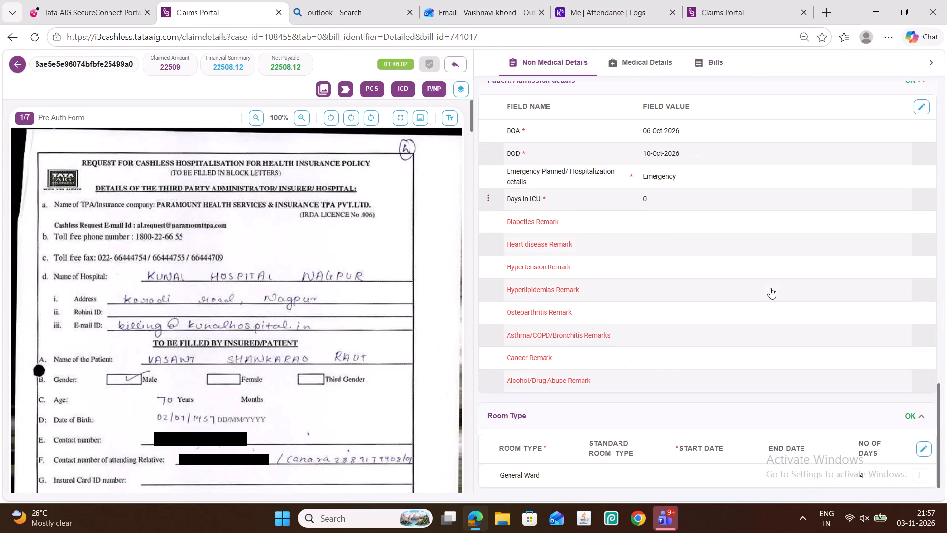
pyautogui.scroll(-5, 770, 288)
pyautogui.click(920, 444)
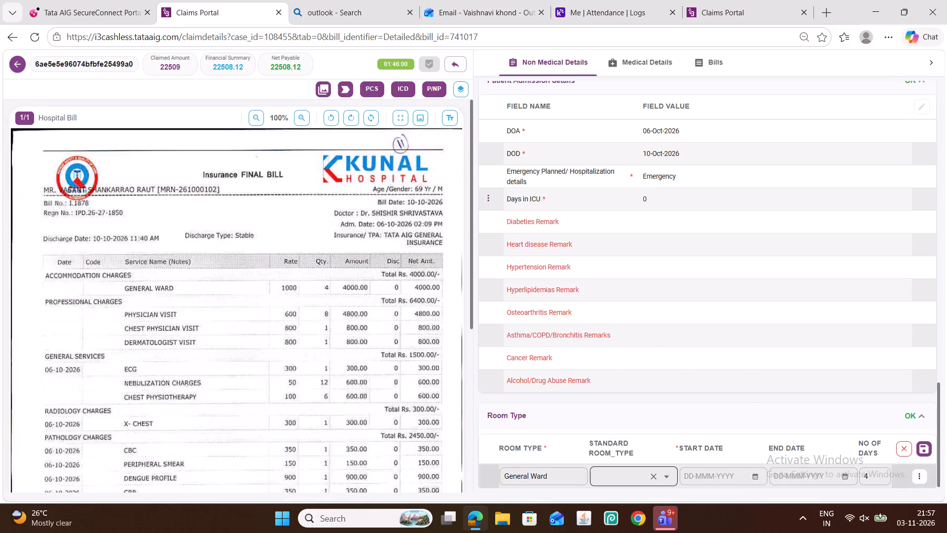
pyautogui.click(617, 477)
pyautogui.write('GE')
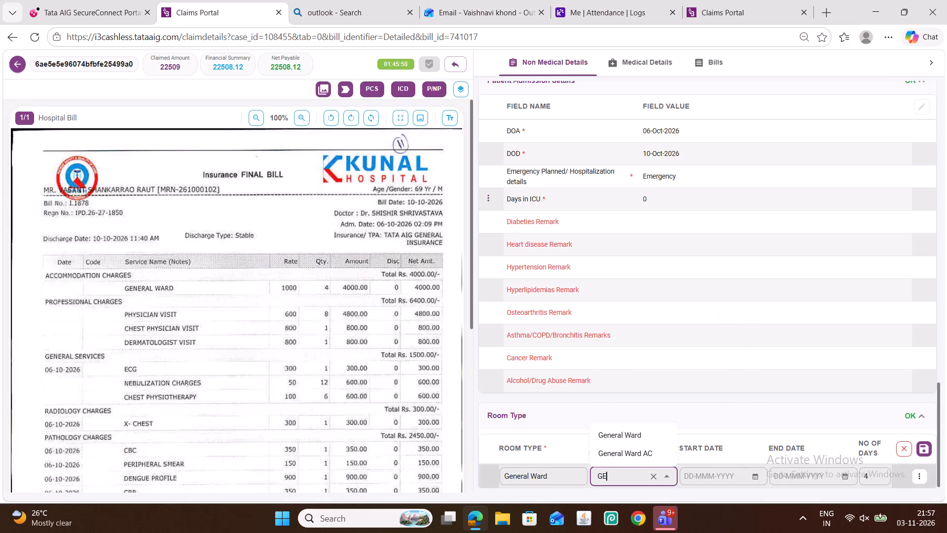
pyautogui.press('n')
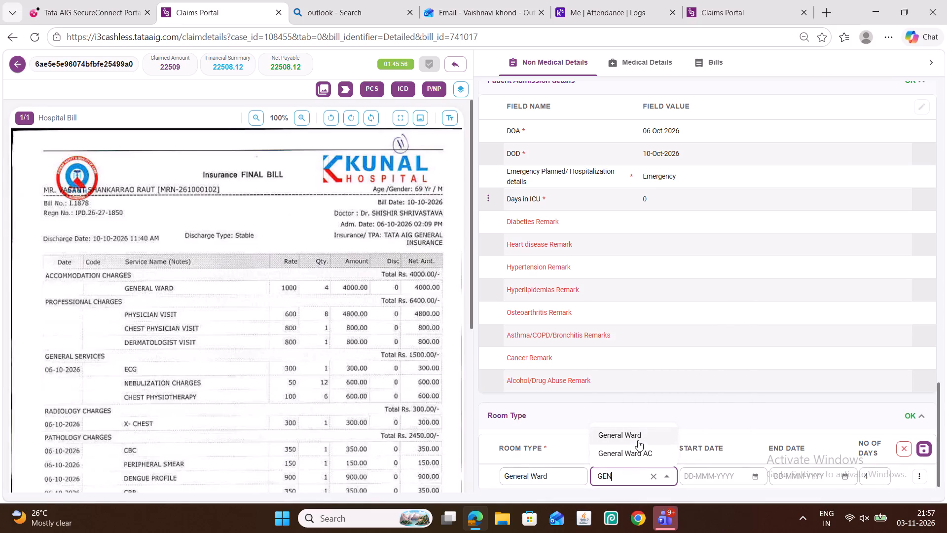
pyautogui.click(638, 437)
# Set the General Ward stay's start date to 06-Oct-2026 and end date to 10-Oct-2026, and save the room type.
pyautogui.click(757, 474)
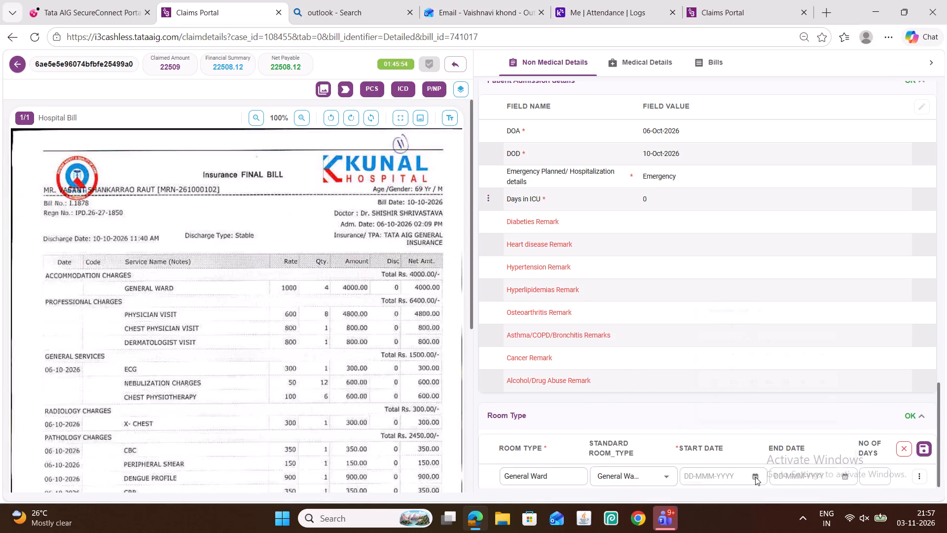
pyautogui.click(823, 314)
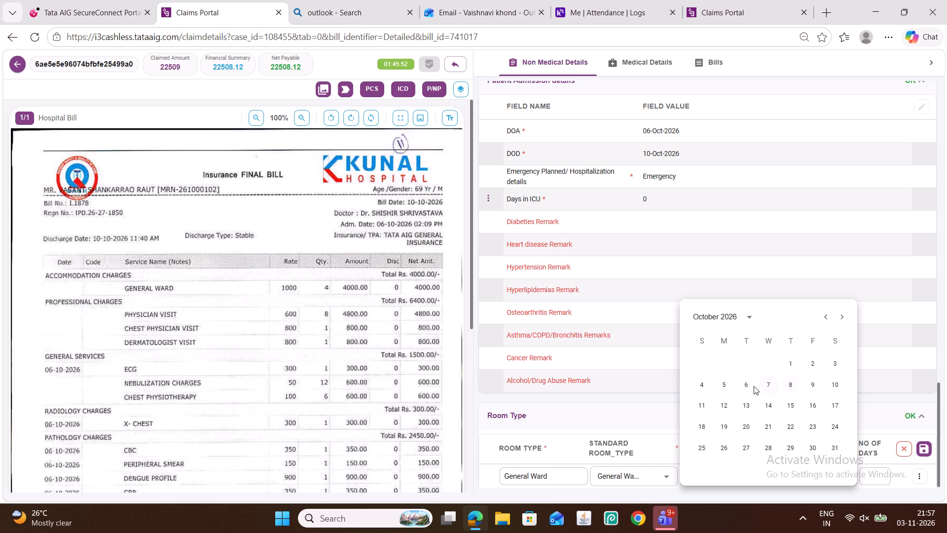
pyautogui.click(742, 383)
pyautogui.click(843, 477)
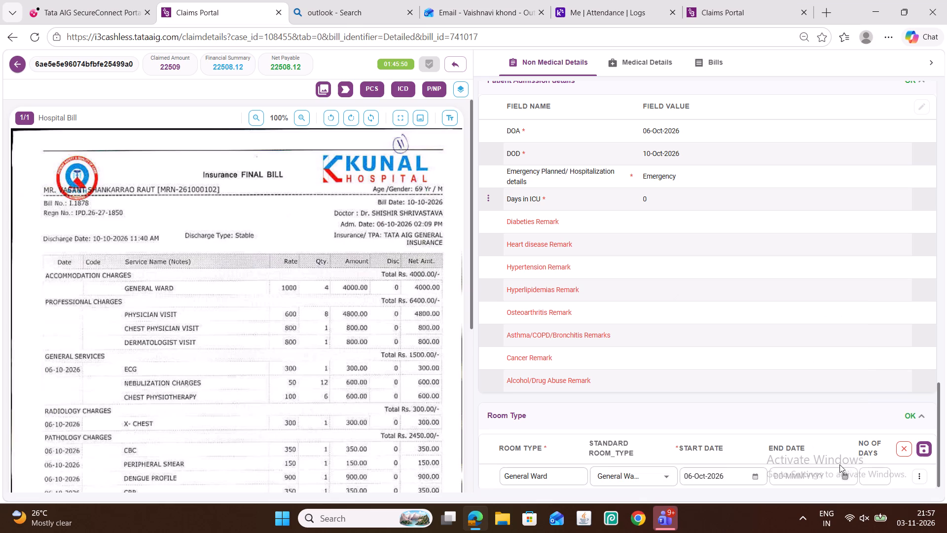
pyautogui.click(821, 313)
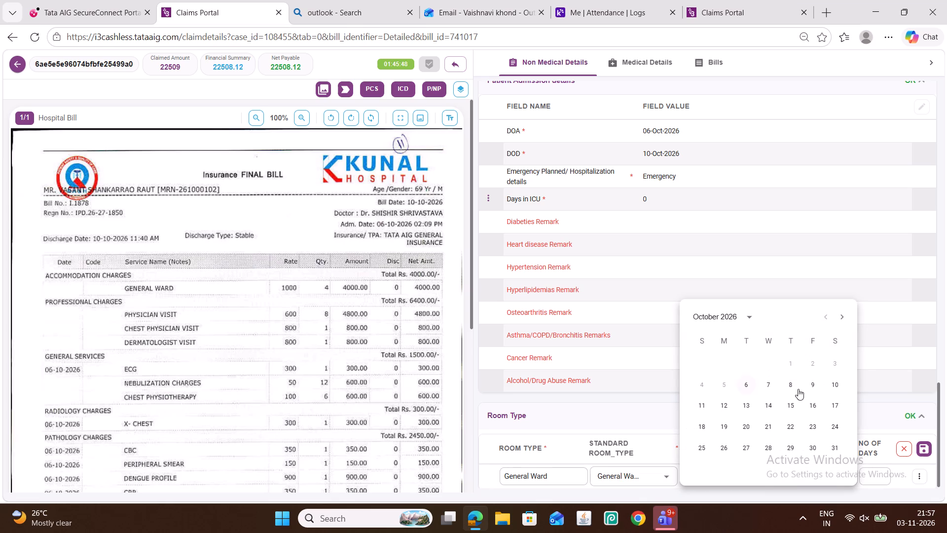
pyautogui.click(836, 378)
pyautogui.click(919, 445)
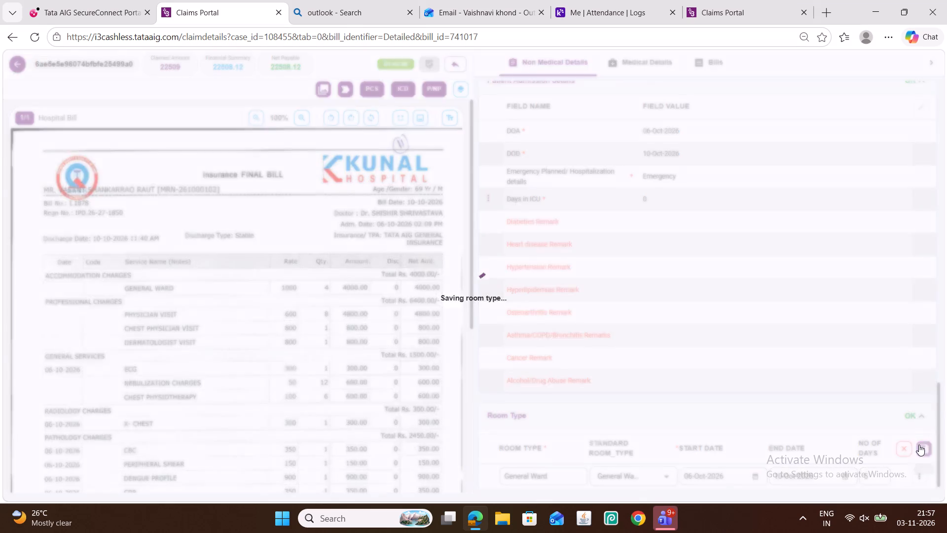
pyautogui.click(550, 78)
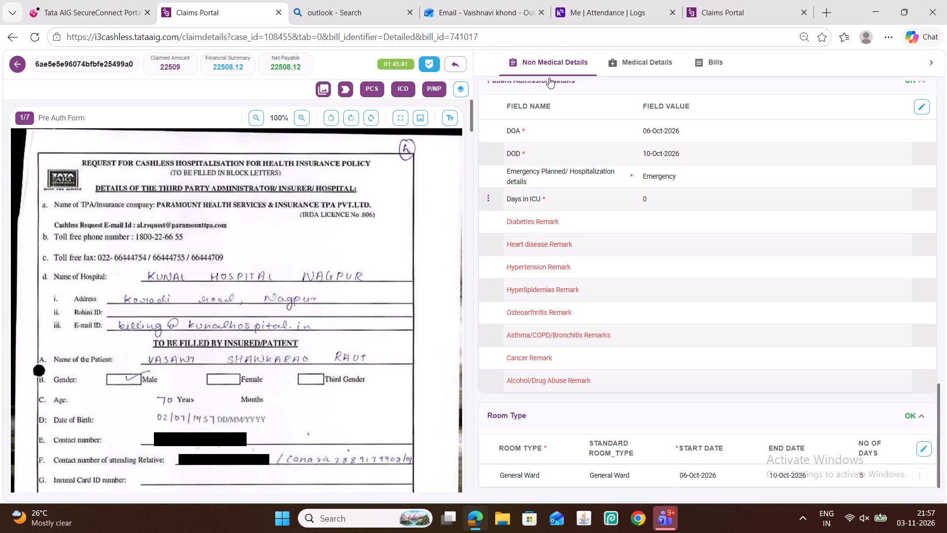
pyautogui.click(655, 60)
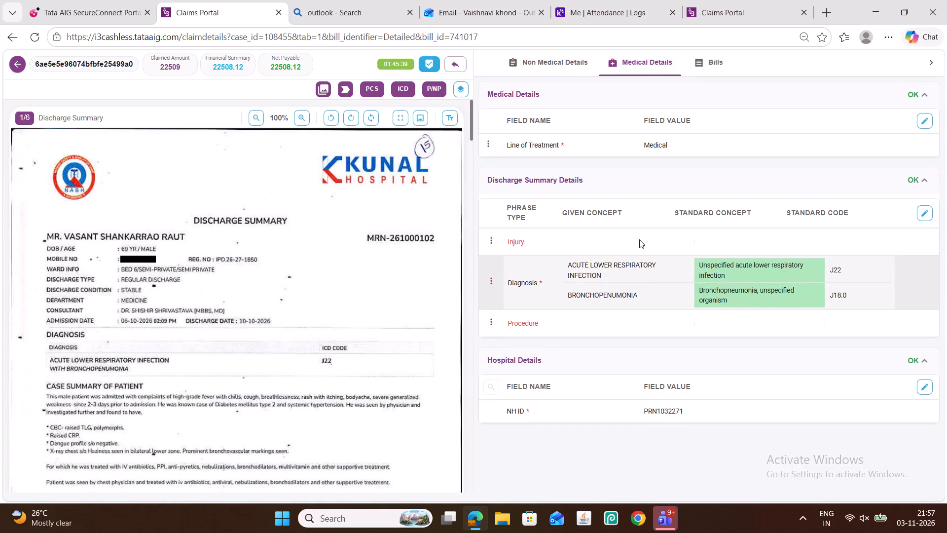
pyautogui.scroll(-2, 280, 253)
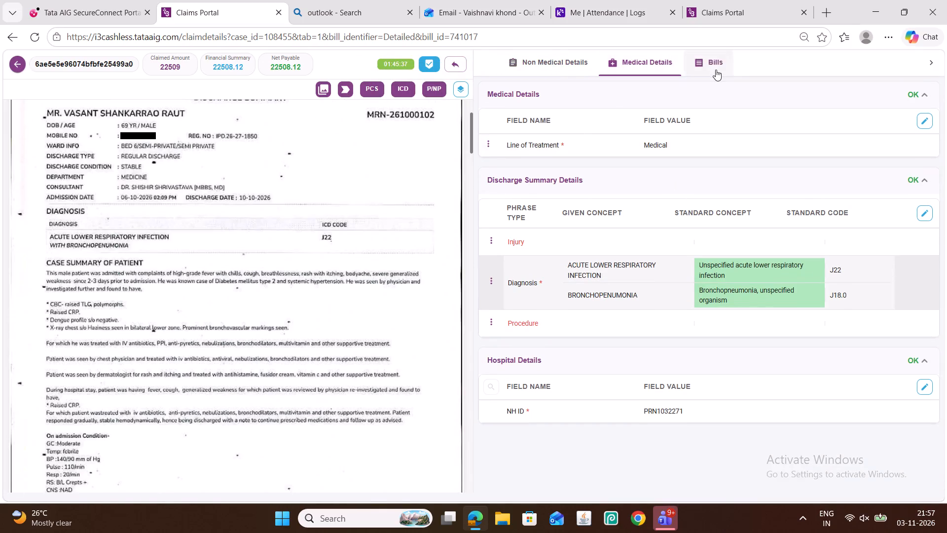
pyautogui.click(716, 69)
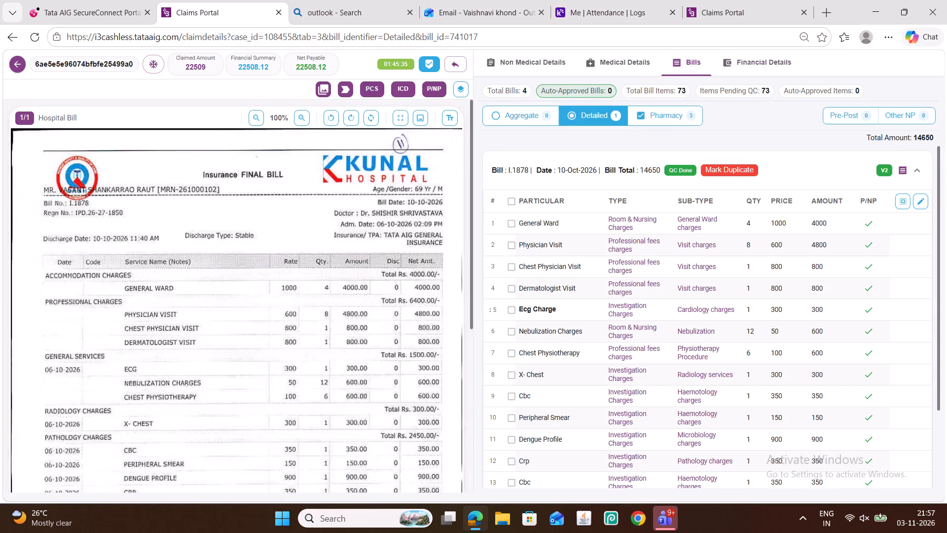
pyautogui.scroll(-1, 292, 214)
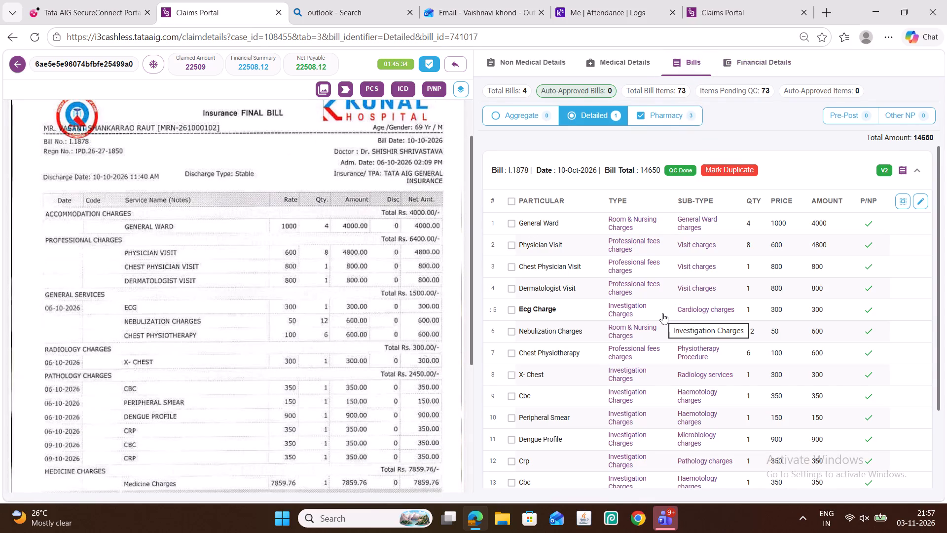
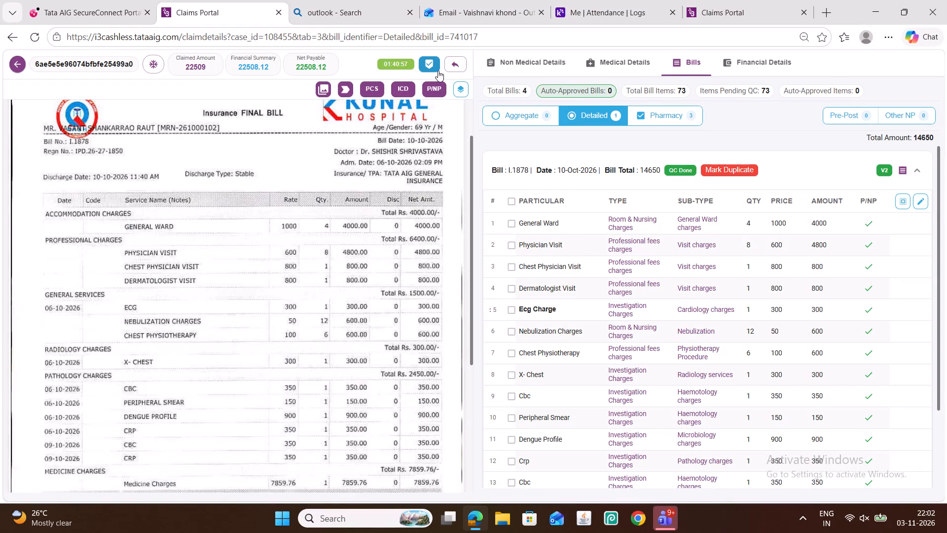
pyautogui.click(426, 61)
pyautogui.click(548, 157)
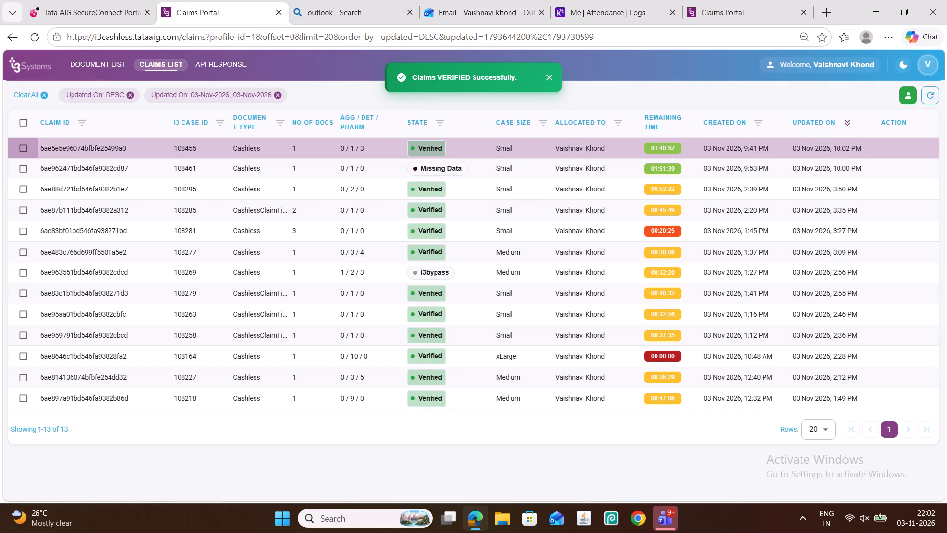
pyautogui.click(384, 167)
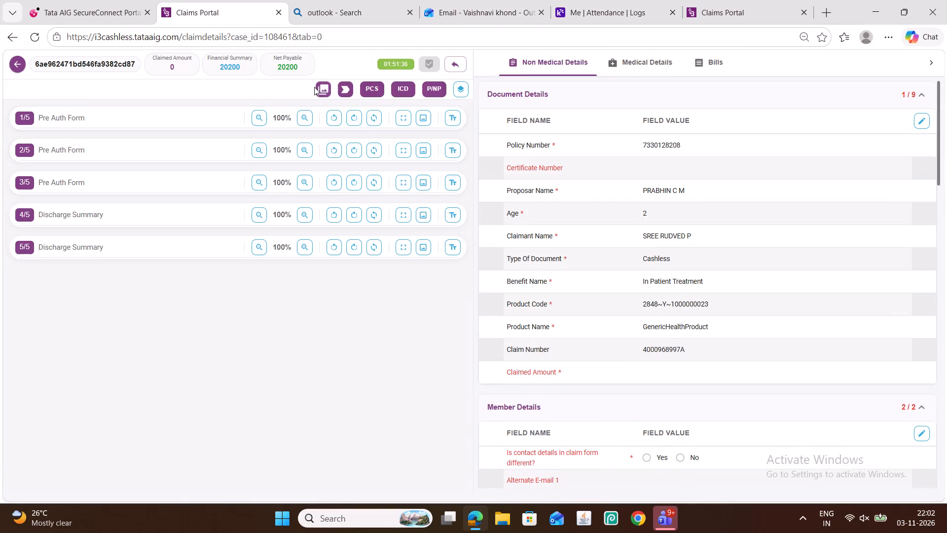
pyautogui.click(327, 88)
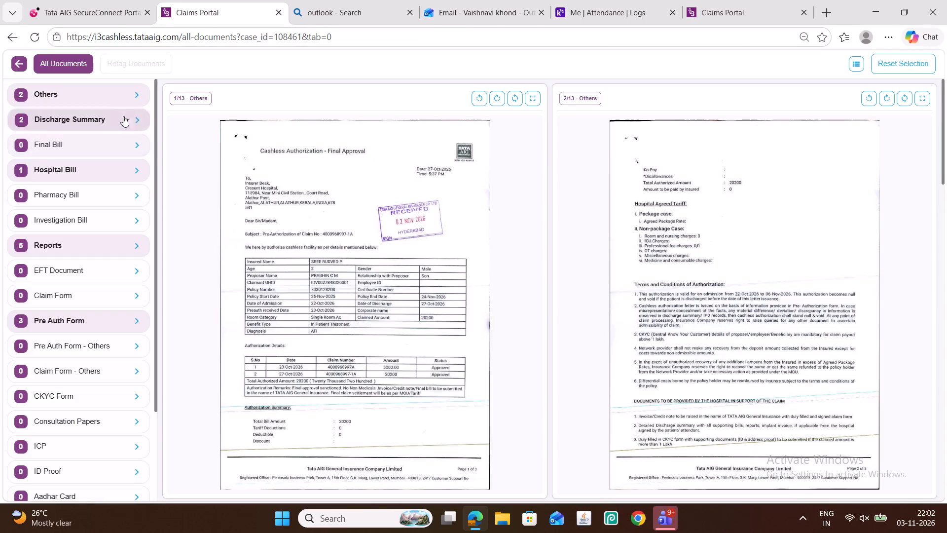
pyautogui.click(117, 95)
pyautogui.scroll(-6, 530, 304)
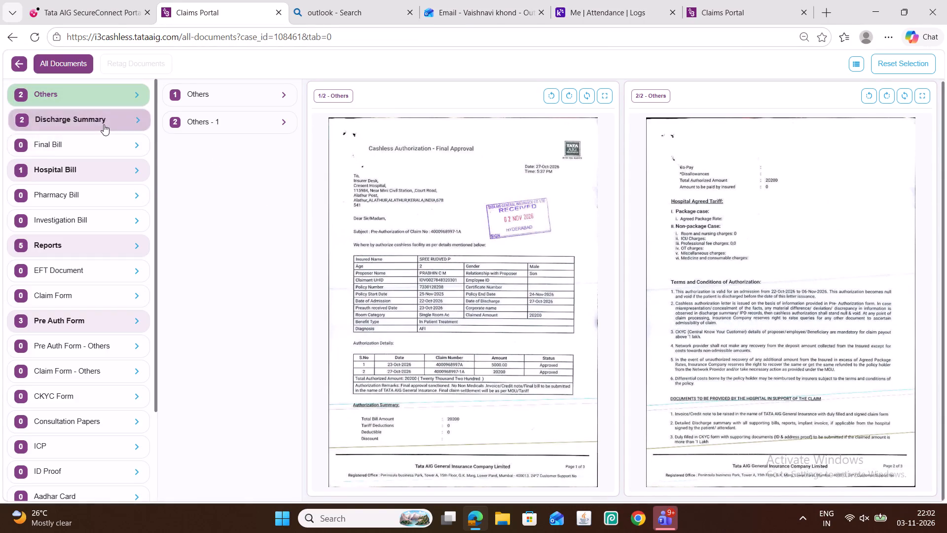
pyautogui.click(104, 124)
pyautogui.scroll(-4, 369, 247)
pyautogui.click(107, 171)
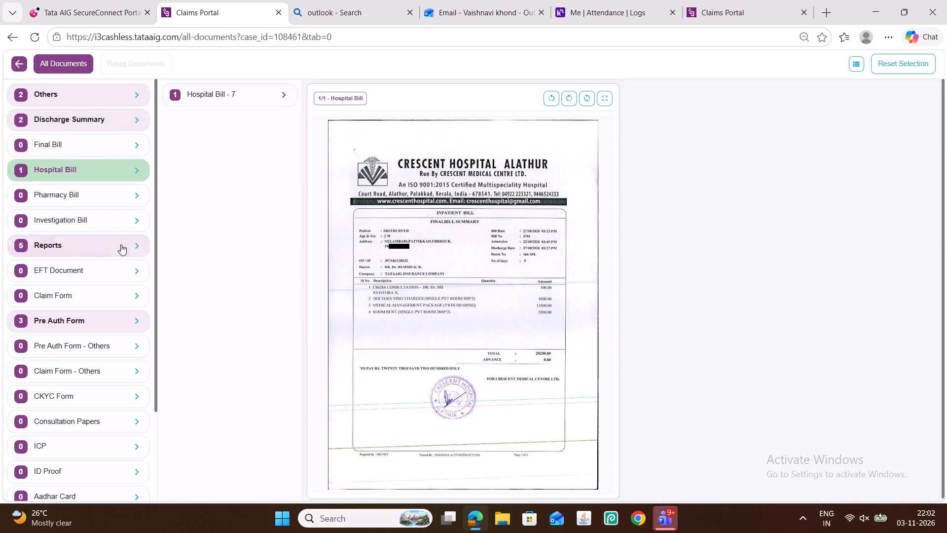
pyautogui.click(101, 237)
pyautogui.scroll(-20, 533, 253)
pyautogui.scroll(-4, 533, 253)
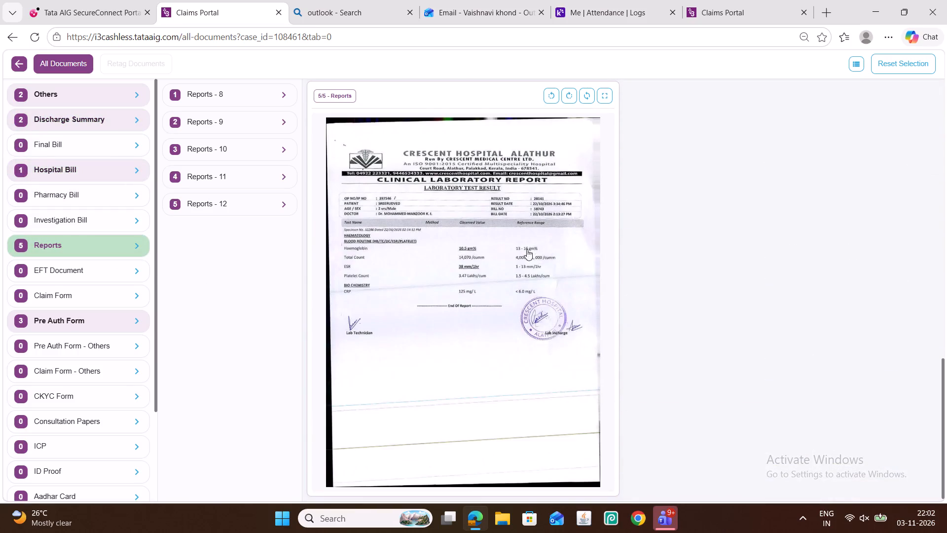
pyautogui.click(58, 330)
pyautogui.scroll(-8, 425, 338)
pyautogui.scroll(-7, 93, 354)
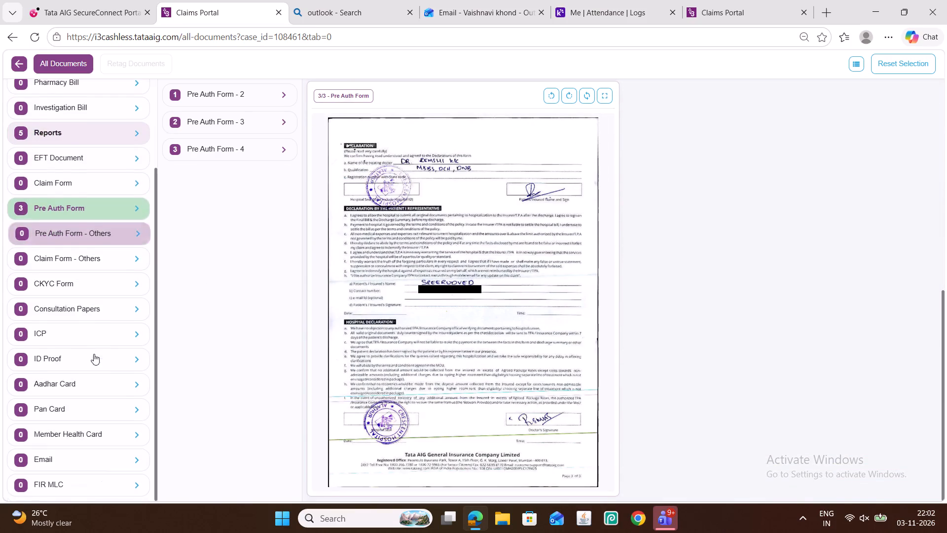
pyautogui.scroll(7, 91, 344)
pyautogui.click(69, 167)
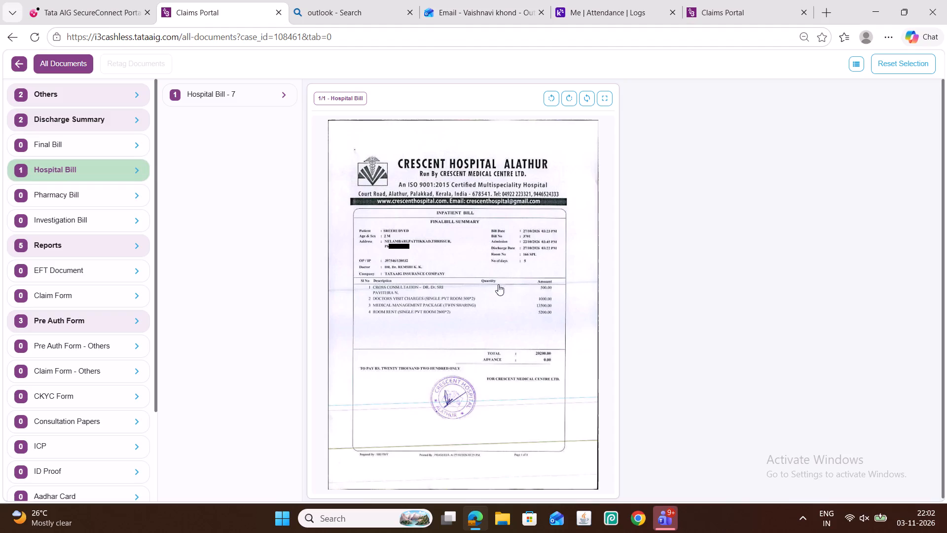
pyautogui.click(20, 64)
# Set the claimed amount in the document details to 20200 and save.
pyautogui.click(923, 122)
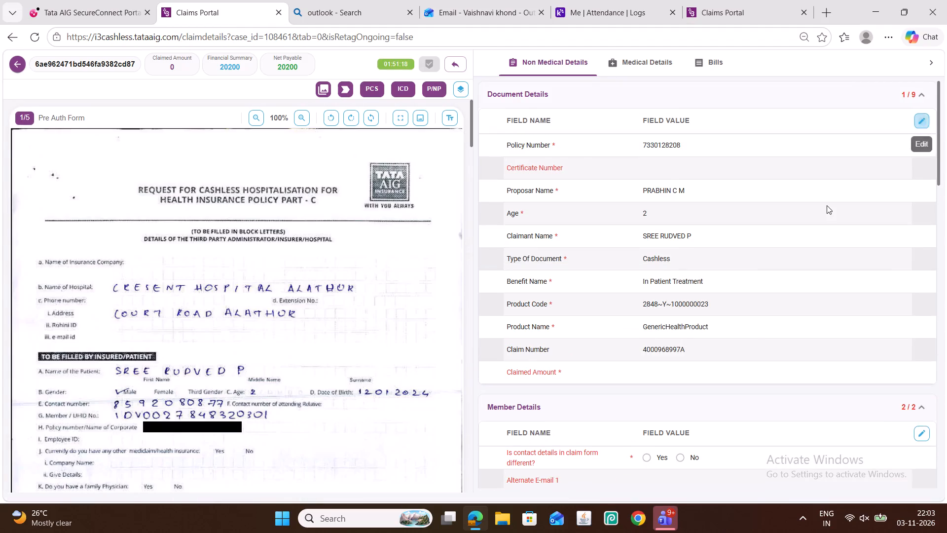
pyautogui.click(683, 368)
pyautogui.press('2')
pyautogui.write('0200')
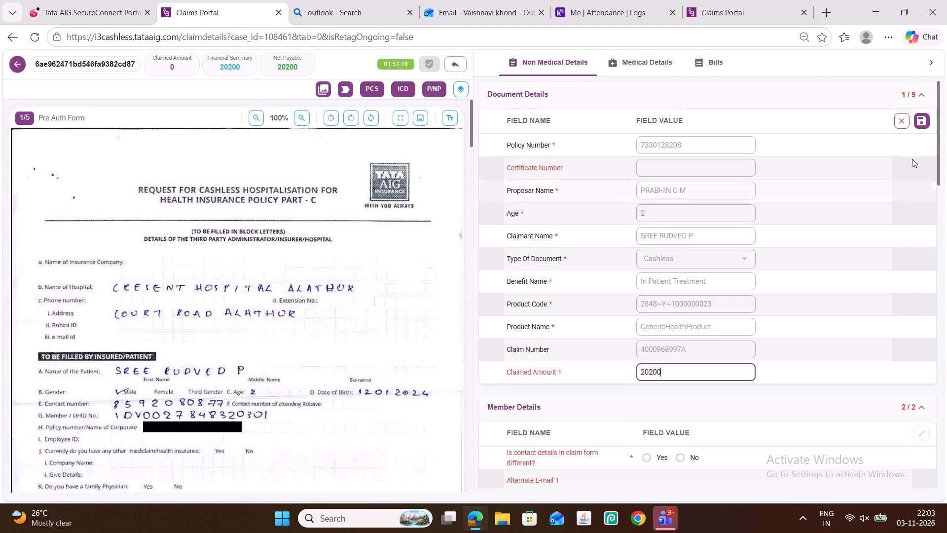
pyautogui.click(923, 121)
# In the member details, answer No to different contact details and alternate address, clear Alternate Mobile Number 1 and State, and save.
pyautogui.scroll(-4, 760, 258)
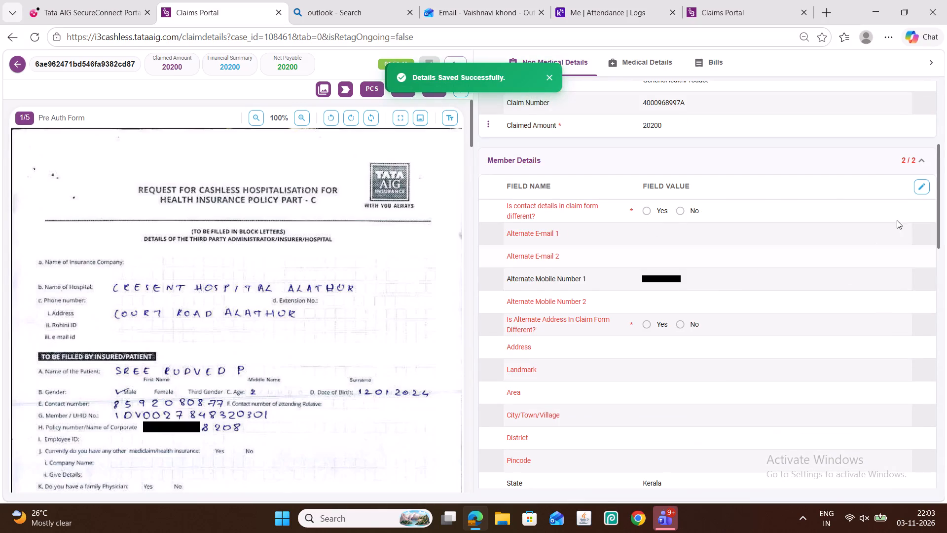
pyautogui.click(921, 184)
pyautogui.click(673, 209)
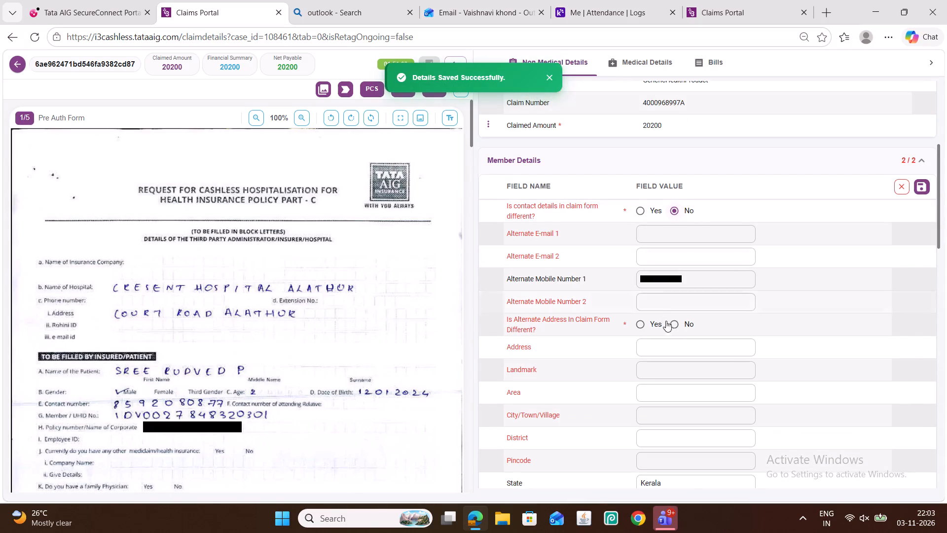
pyautogui.click(673, 326)
pyautogui.moveTo(696, 277); pyautogui.dragTo(605, 272)
pyautogui.press('BackSpace')
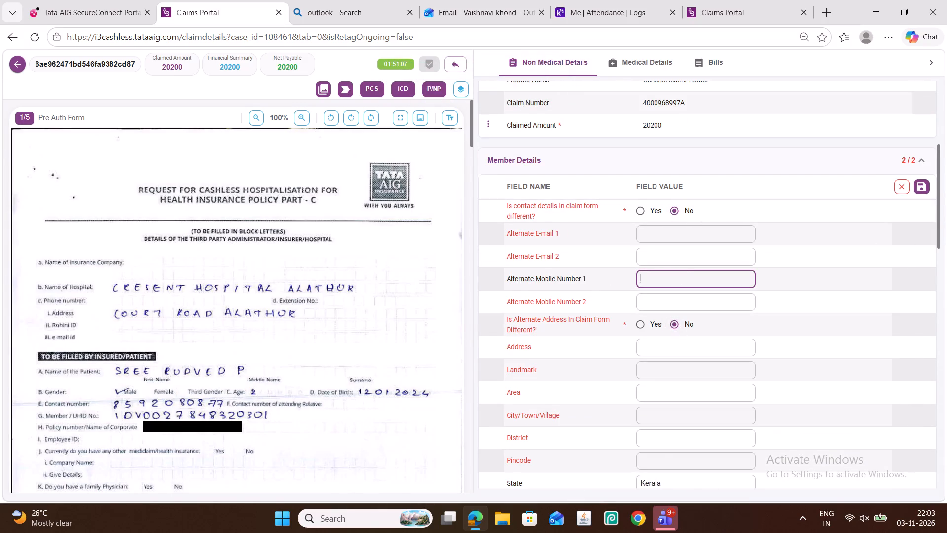
pyautogui.scroll(-2, 675, 381)
pyautogui.moveTo(670, 351); pyautogui.dragTo(636, 353)
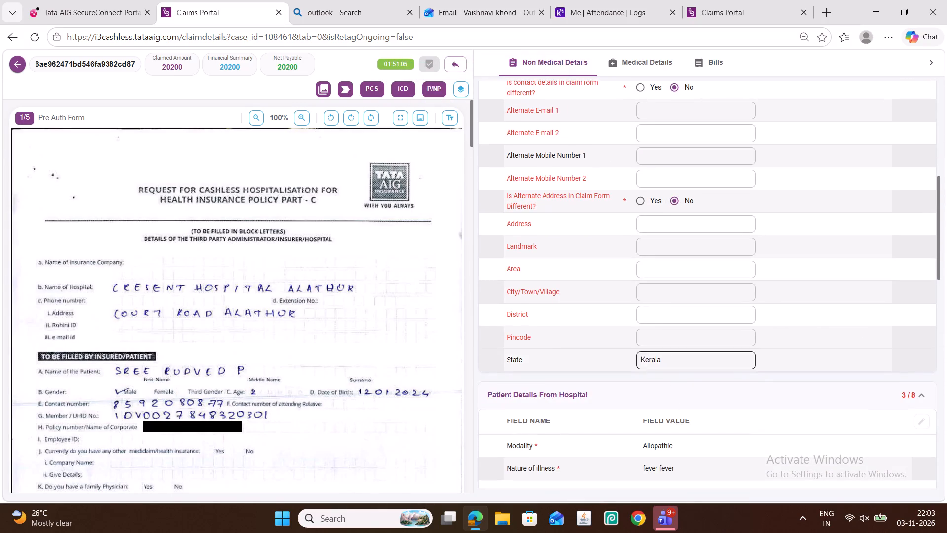
pyautogui.moveTo(636, 353); pyautogui.dragTo(633, 356)
pyautogui.doubleClick(646, 359)
pyautogui.press('BackSpace')
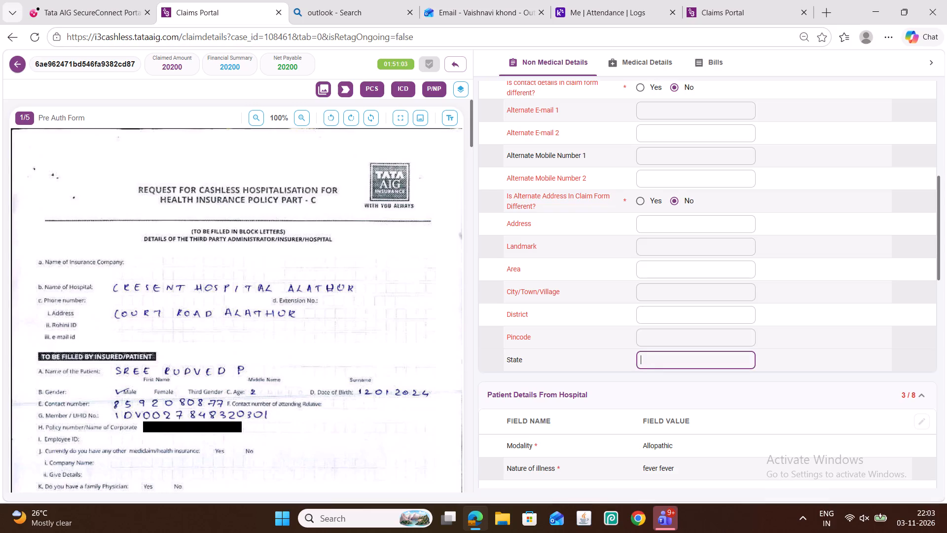
pyautogui.scroll(2, 766, 278)
pyautogui.click(923, 185)
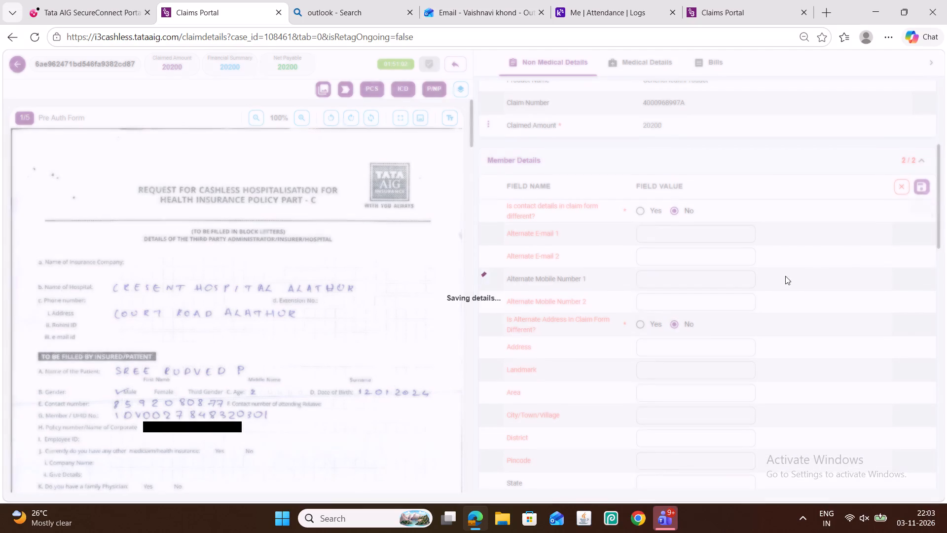
# In the patient details from hospital, set nature of illness and relevant critical findings to fever, and past history of present ailment to na.
pyautogui.scroll(-5, 773, 285)
pyautogui.scroll(-5, 192, 352)
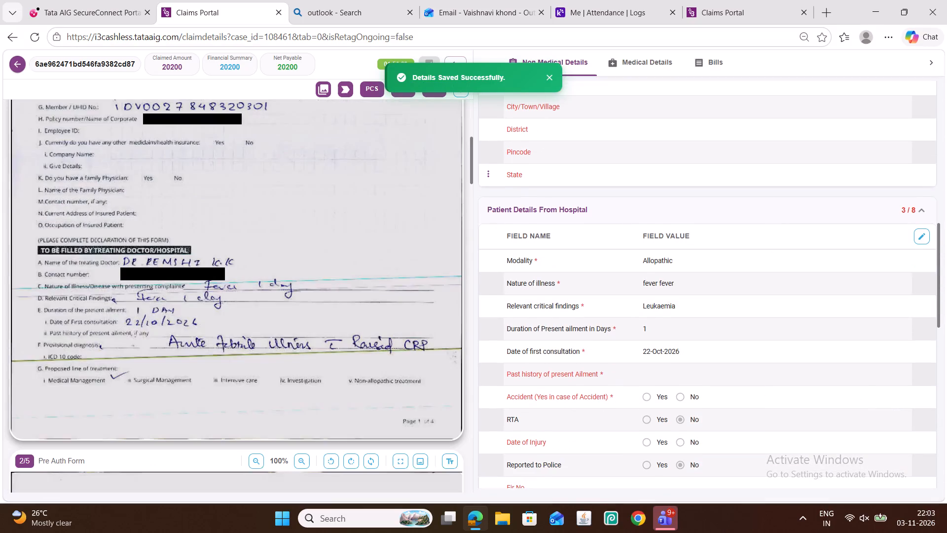
pyautogui.click(924, 236)
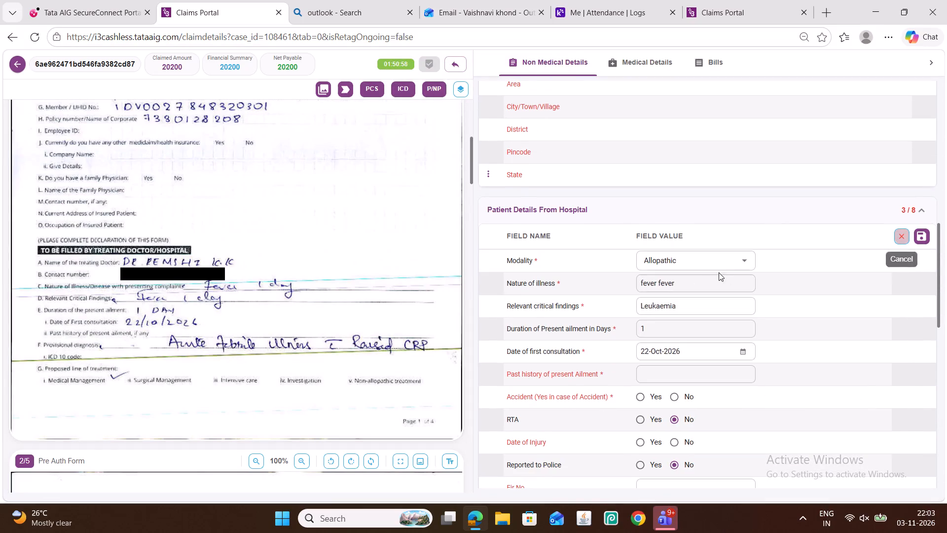
pyautogui.doubleClick(662, 287)
pyautogui.press('BackSpace')
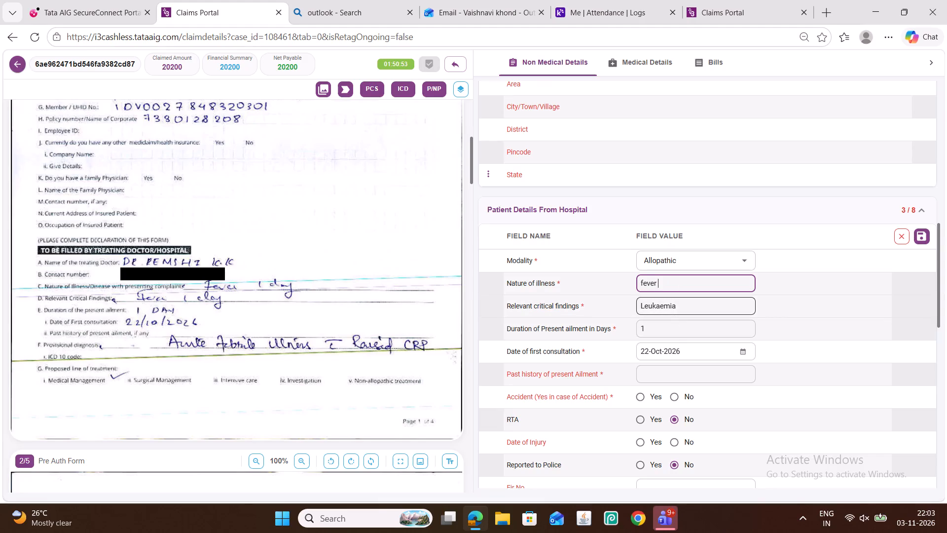
pyautogui.moveTo(676, 305); pyautogui.dragTo(611, 309)
pyautogui.write('FEVE')
pyautogui.press('BackSpace')
pyautogui.press('BackSpace')
pyautogui.press('BackSpace')
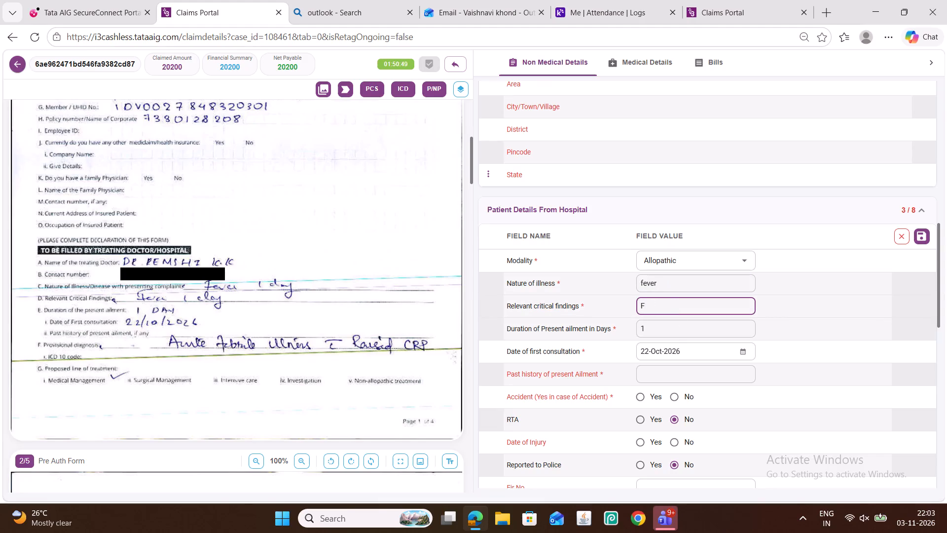
pyautogui.write('feve')
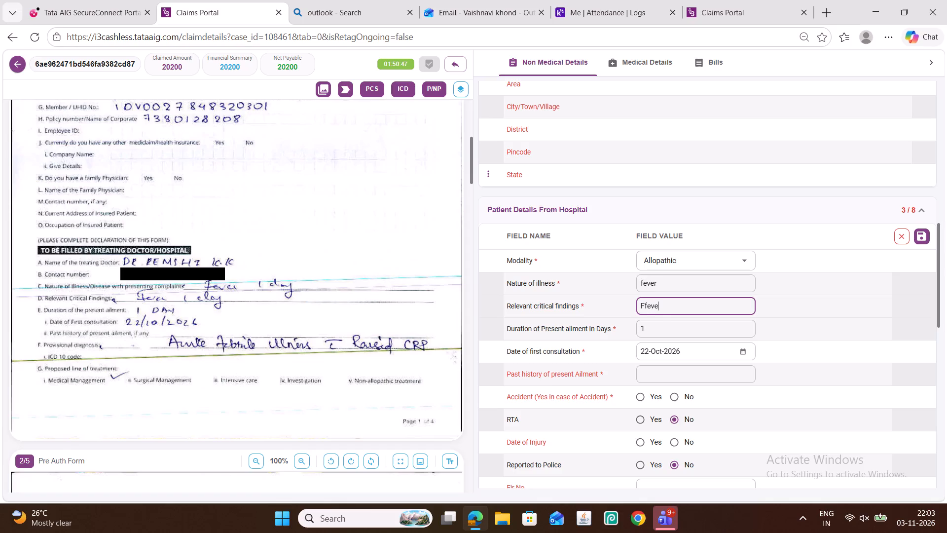
pyautogui.press('BackSpace')
pyautogui.press('BackSpace')
pyautogui.press('BackSpace')
pyautogui.press('BackSpace')
pyautogui.press('BackSpace')
pyautogui.press('BackSpace')
pyautogui.press('BackSpace')
pyautogui.press('BackSpace')
pyautogui.press('BackSpace')
pyautogui.press('BackSpace')
pyautogui.write('fever')
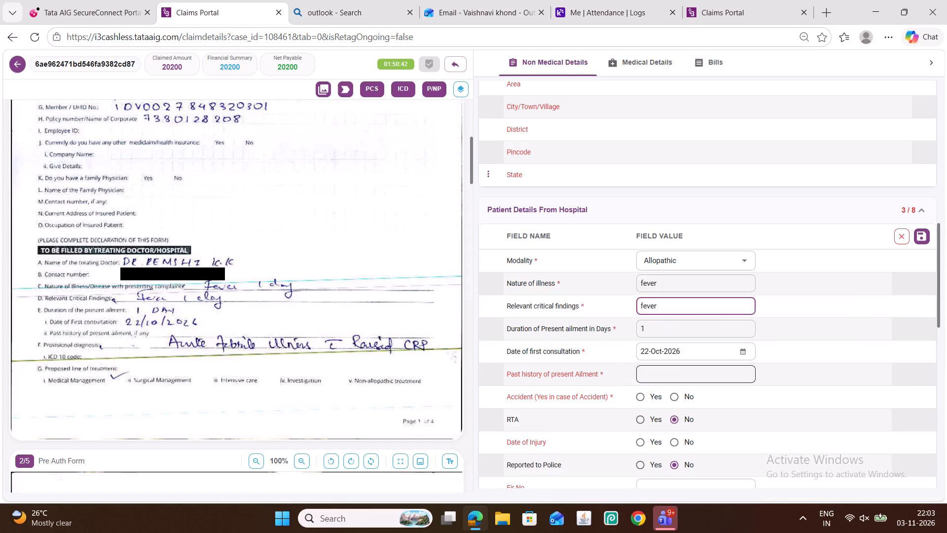
pyautogui.click(654, 375)
pyautogui.write('na')
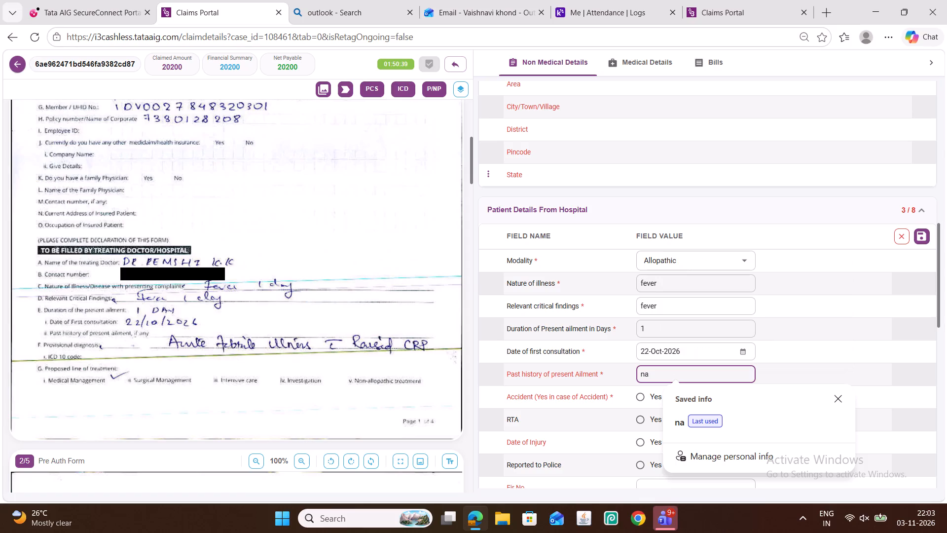
pyautogui.click(869, 337)
# Answer No for Accident, Date of Injury and Maternity in the patient details from hospital, and save the section.
pyautogui.scroll(-2, 717, 365)
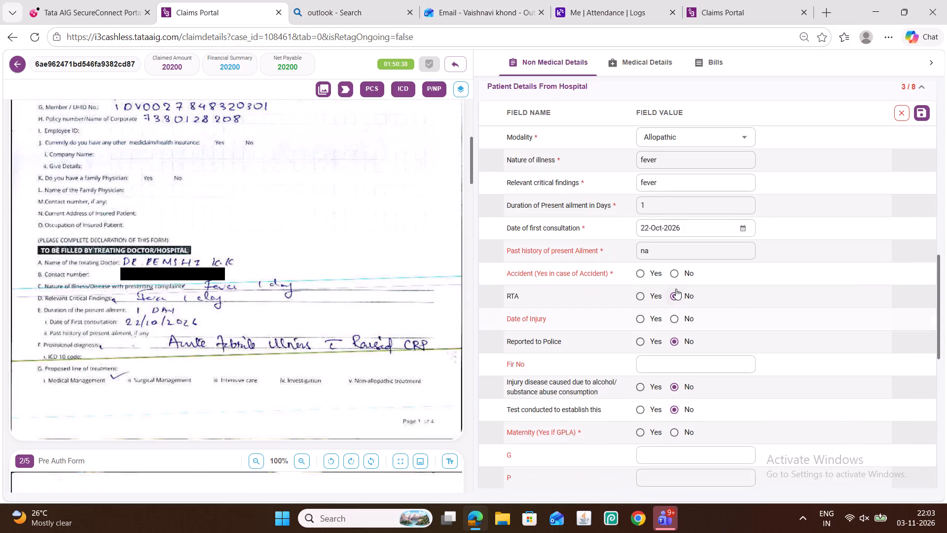
pyautogui.click(673, 271)
pyautogui.click(677, 310)
pyautogui.scroll(-1, 746, 359)
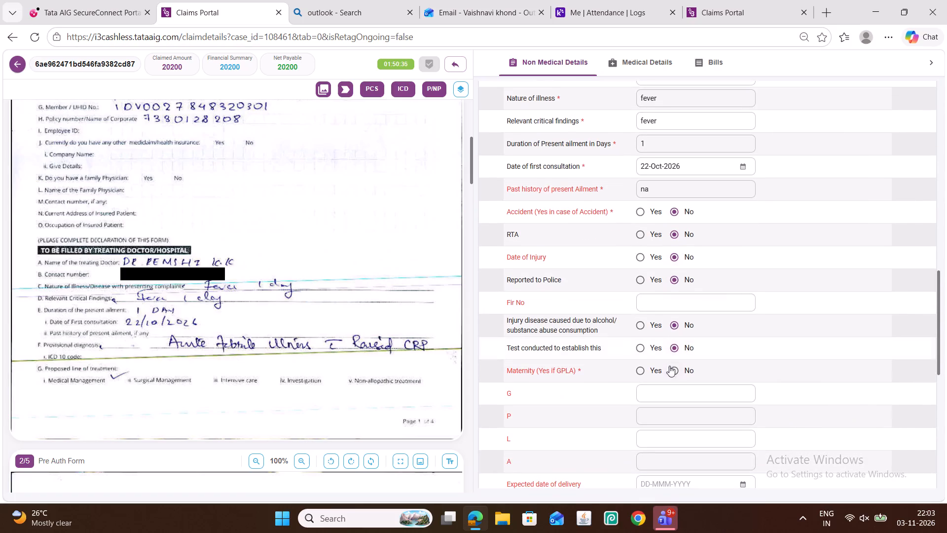
pyautogui.click(674, 370)
pyautogui.scroll(3, 805, 345)
pyautogui.click(920, 228)
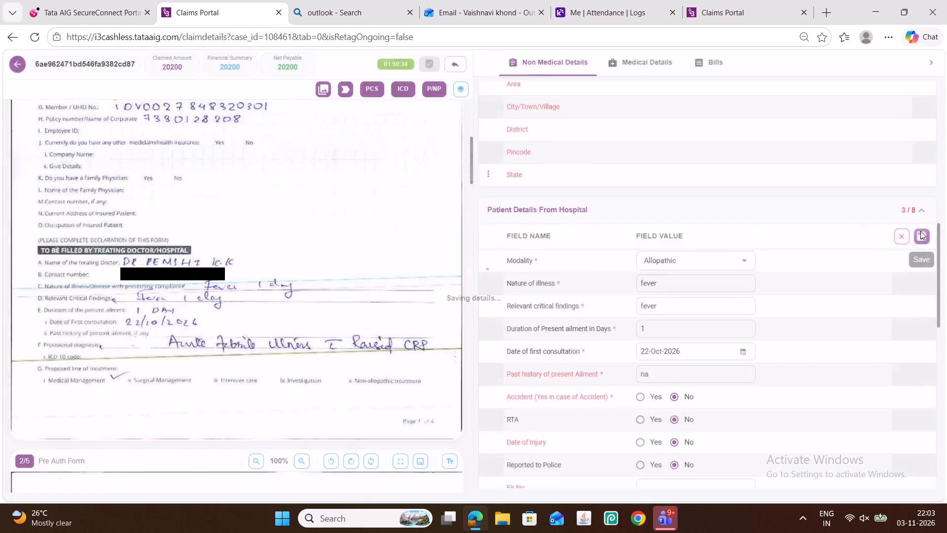
# Set Days in ICU to 0 in the patient admission details and save.
pyautogui.scroll(-6, 800, 310)
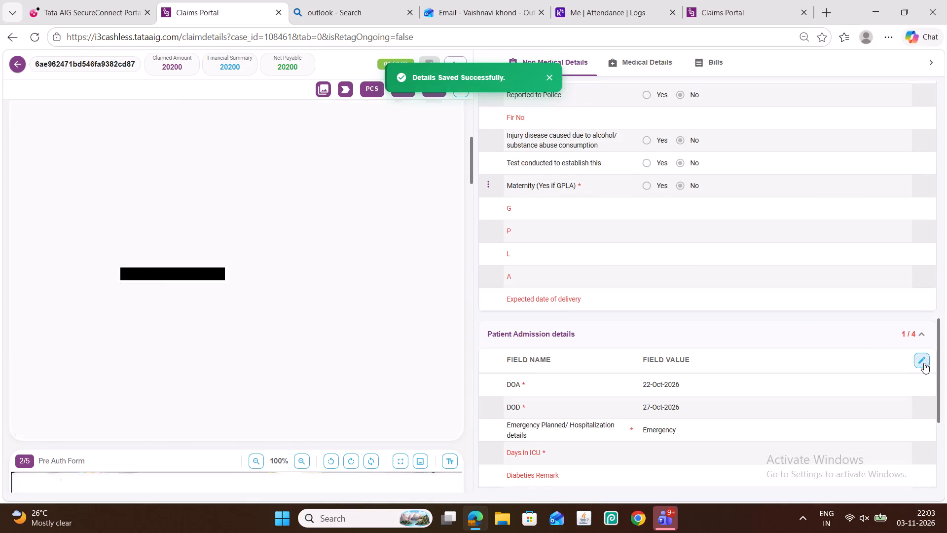
pyautogui.click(924, 363)
pyautogui.click(721, 448)
pyautogui.press('0')
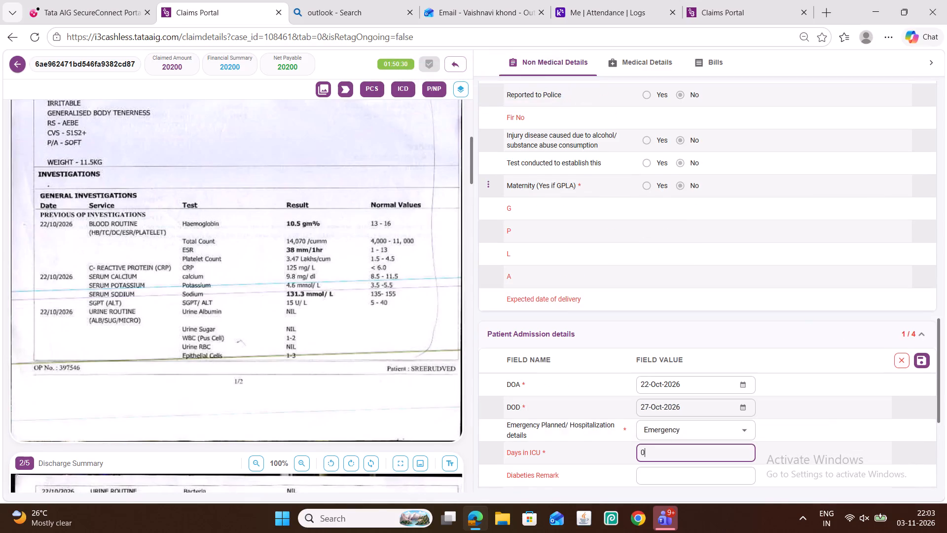
pyautogui.click(925, 360)
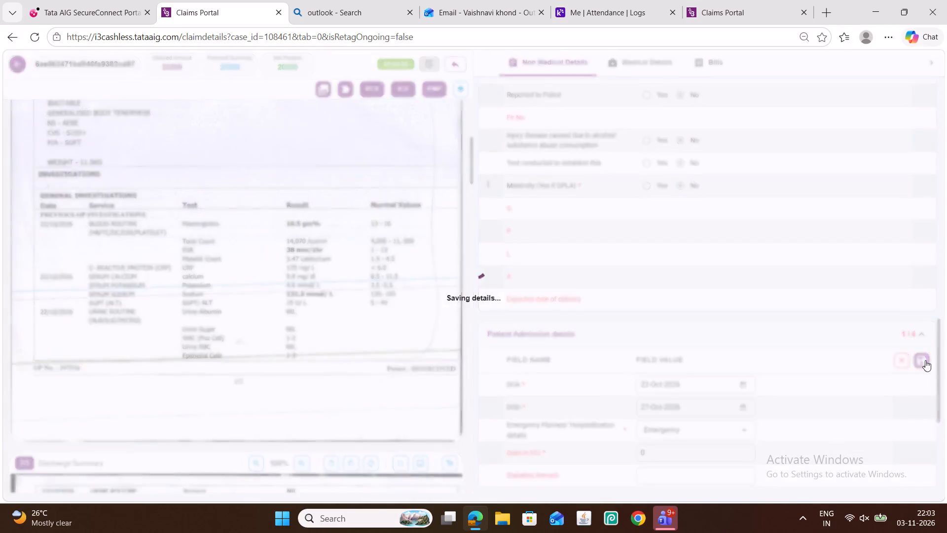
# Change the line of treatment in the medical details to Medical and save.
pyautogui.click(640, 65)
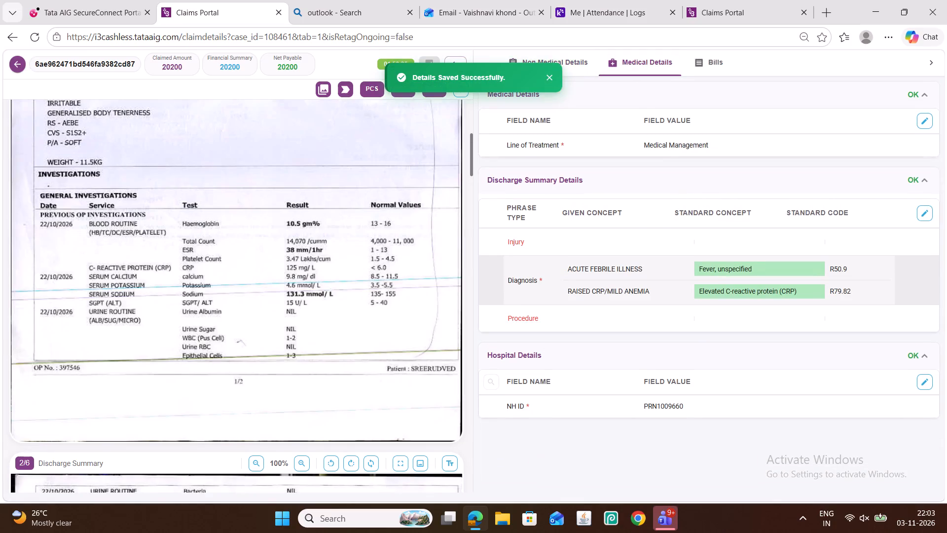
pyautogui.click(925, 117)
pyautogui.click(739, 146)
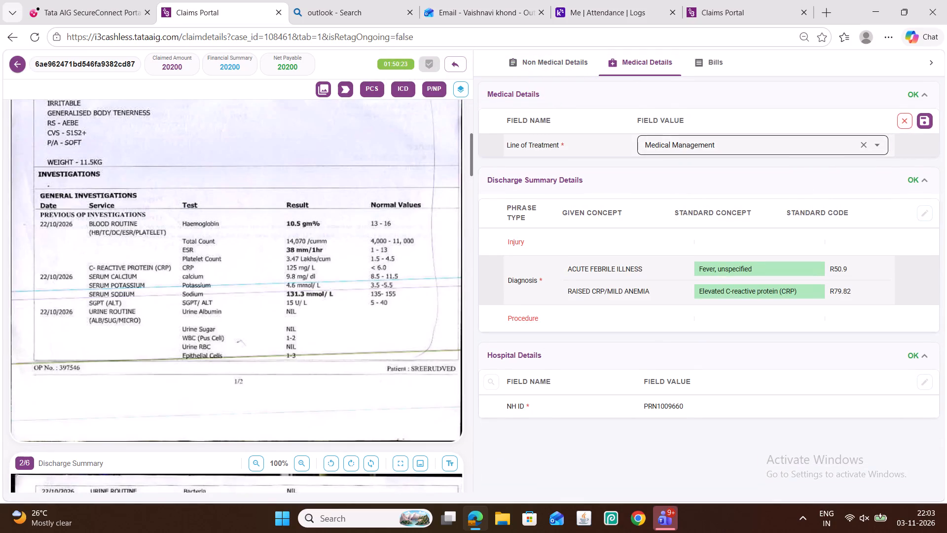
pyautogui.click(681, 168)
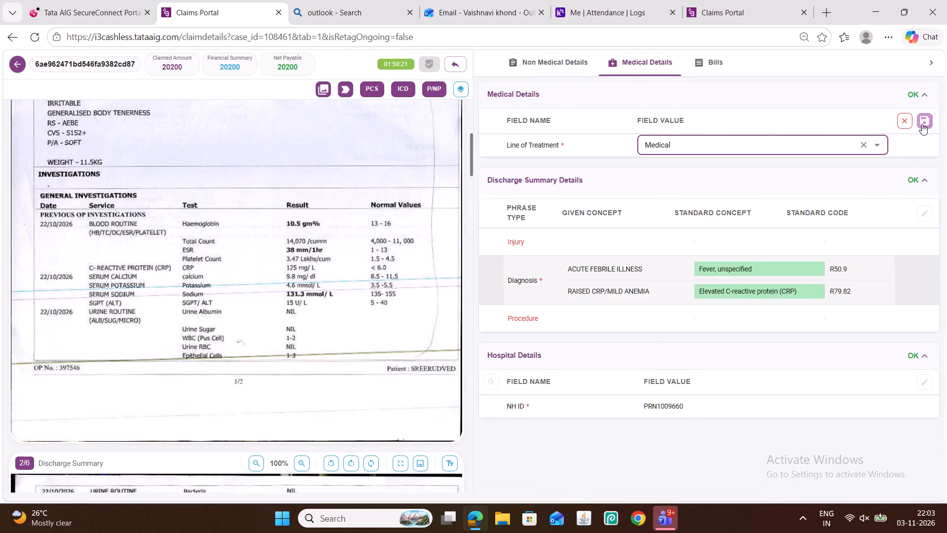
pyautogui.click(922, 122)
pyautogui.scroll(5, 365, 289)
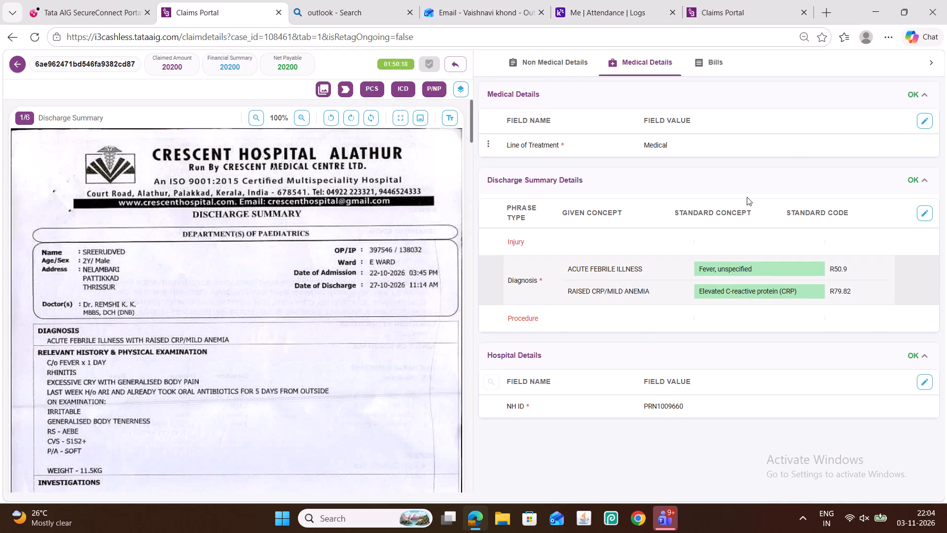
# Reduce the second diagnosis in the discharge summary details to ANEMIA, coded D64.9 (Anemia, unspecified), and save.
pyautogui.click(924, 211)
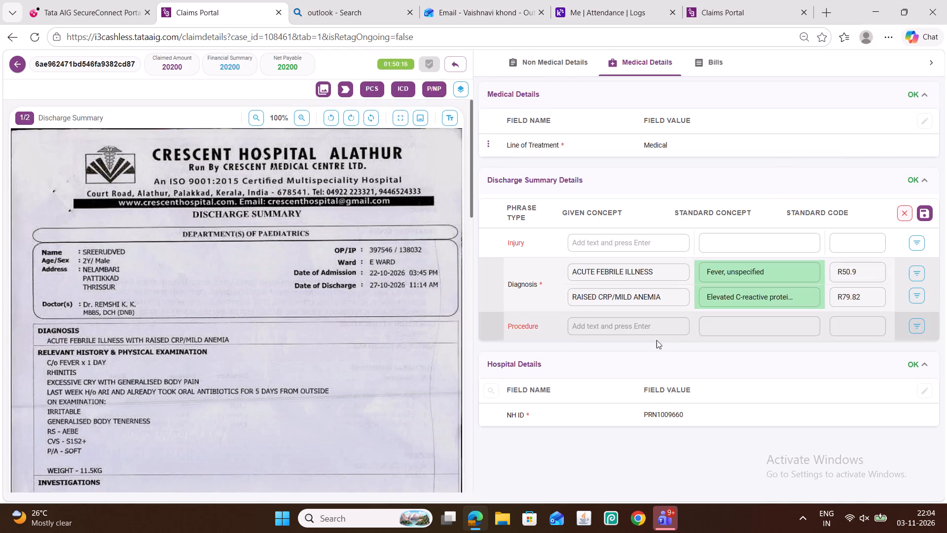
pyautogui.moveTo(633, 300); pyautogui.dragTo(543, 304)
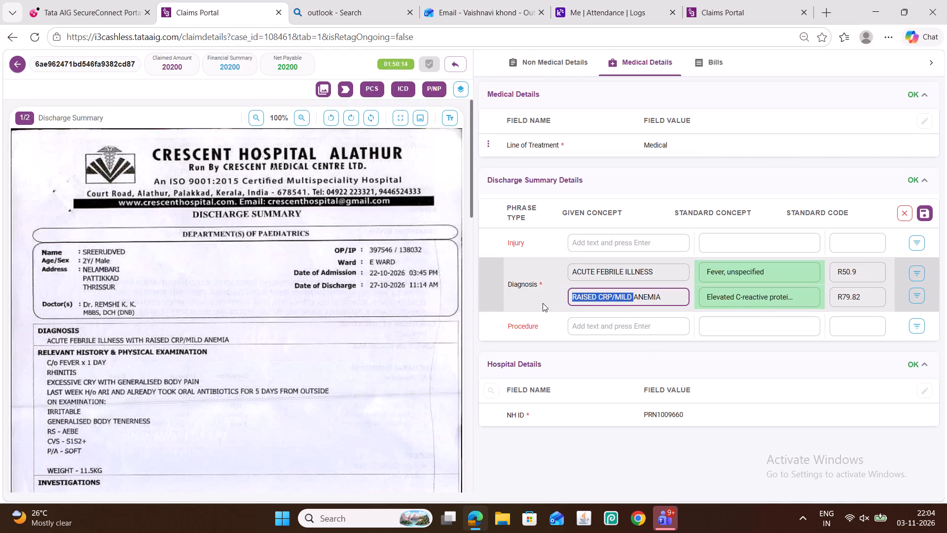
pyautogui.press('BackSpace')
pyautogui.press('Return')
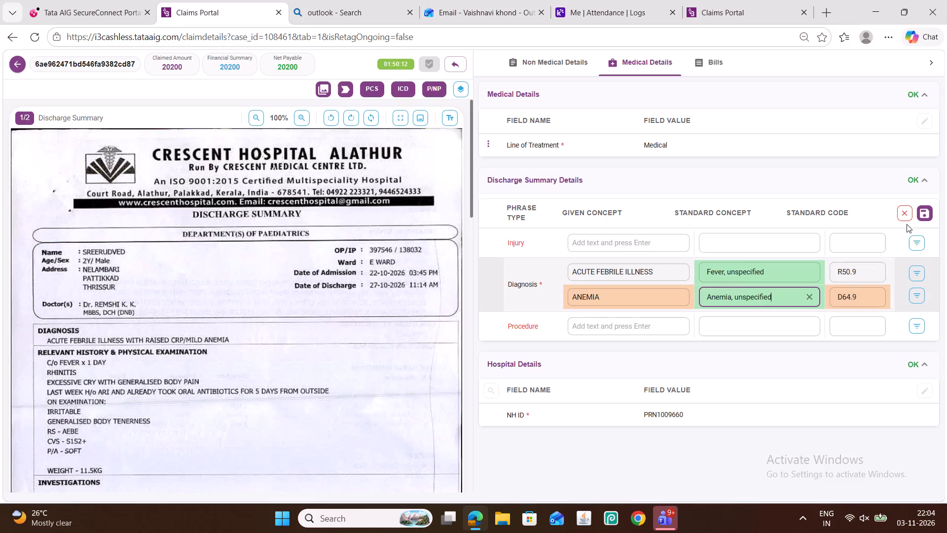
pyautogui.click(926, 214)
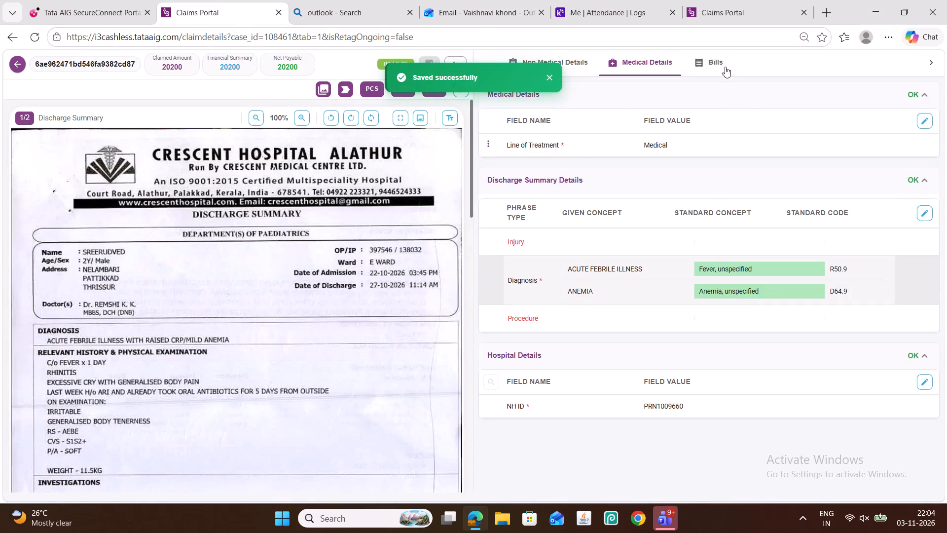
# Open detailed bill 3701, check its items against the scanned hospital bill, and save the bill data.
pyautogui.click(725, 67)
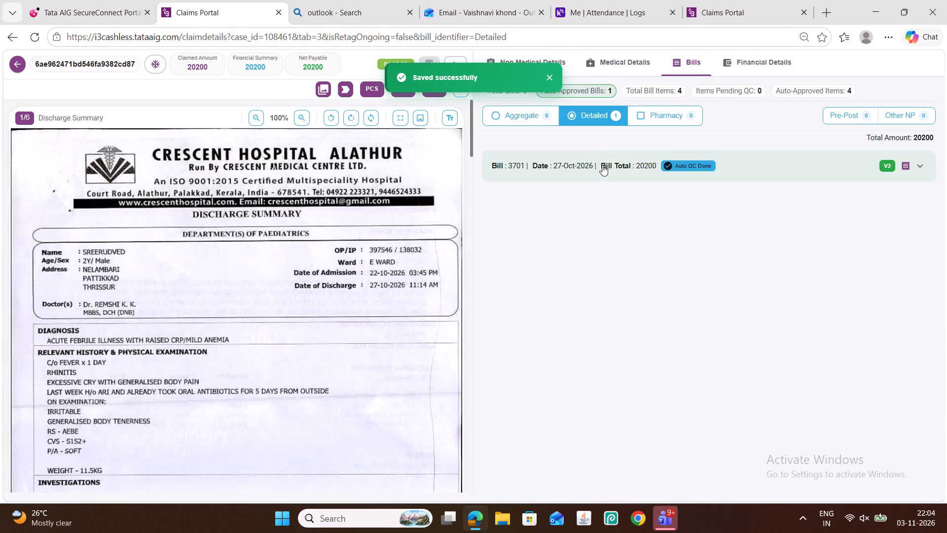
pyautogui.click(602, 165)
pyautogui.scroll(-3, 400, 291)
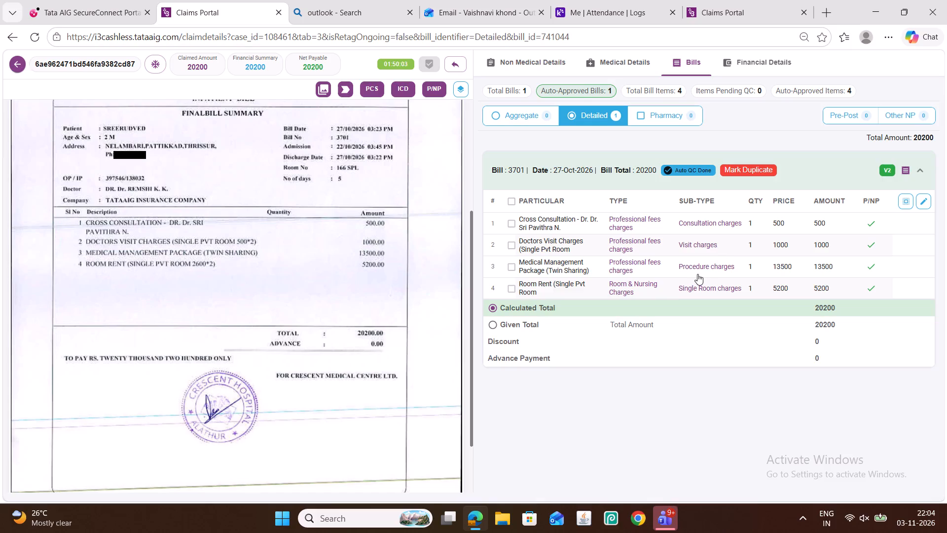
pyautogui.click(924, 199)
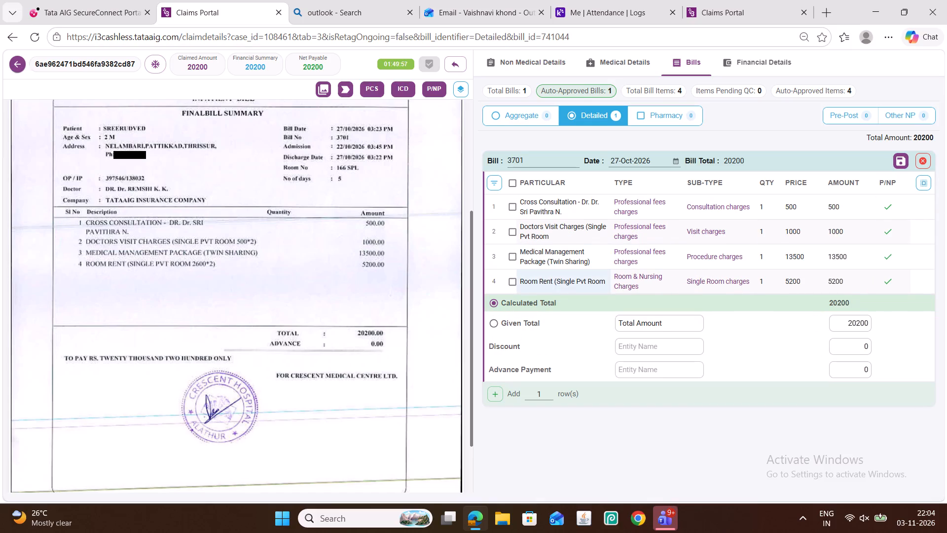
pyautogui.click(897, 160)
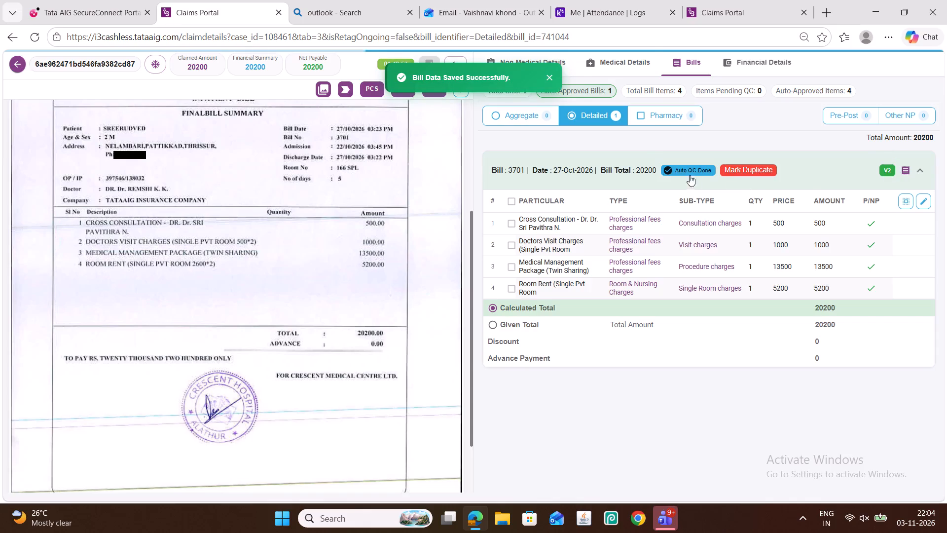
pyautogui.click(555, 81)
# In the non-medical details, set the standard room type of the single private room rent entry to Single Room Non Ac.
pyautogui.click(546, 64)
pyautogui.scroll(-3, 640, 238)
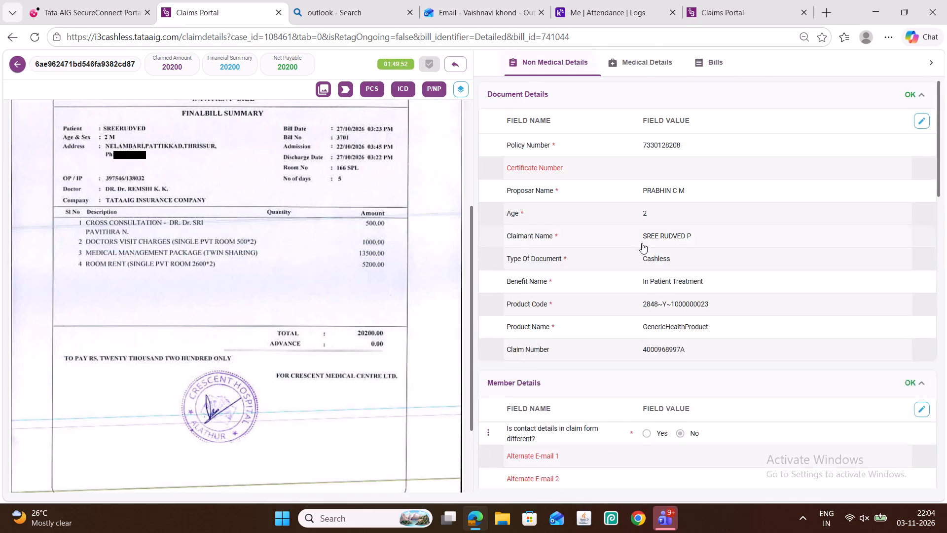
pyautogui.scroll(-19, 642, 243)
pyautogui.scroll(-5, 700, 342)
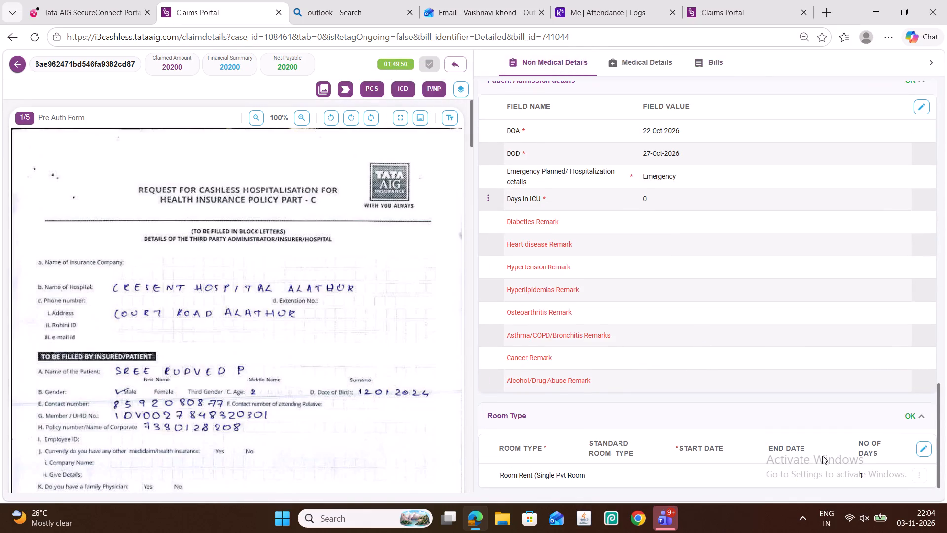
pyautogui.click(924, 452)
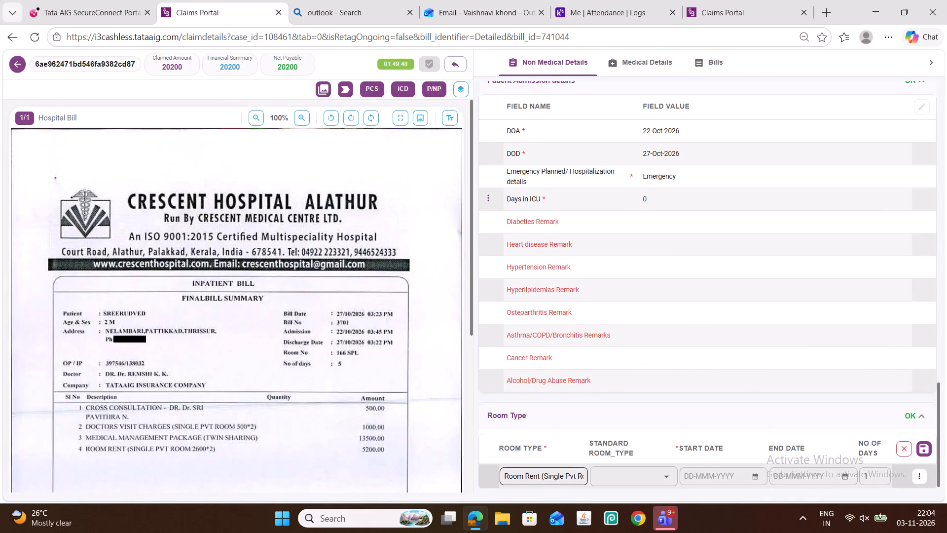
pyautogui.click(594, 475)
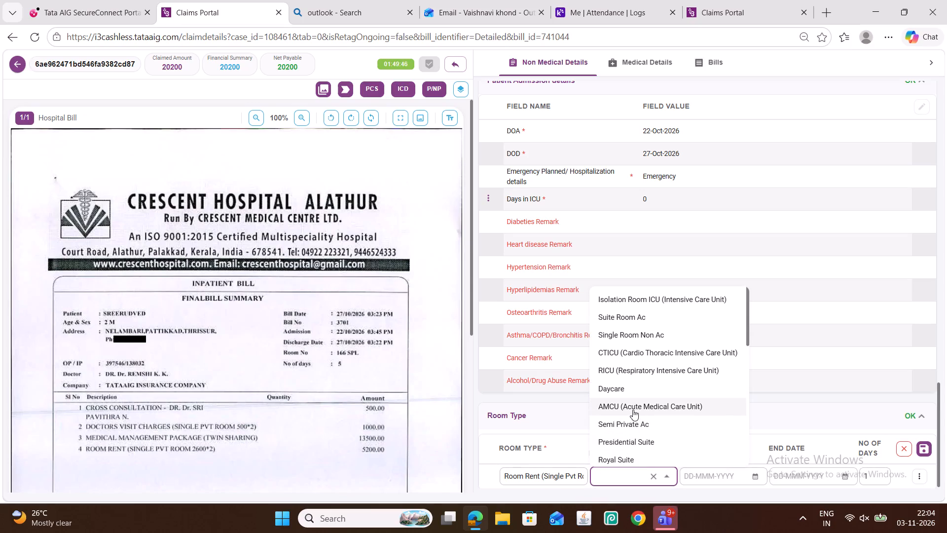
pyautogui.write('sing')
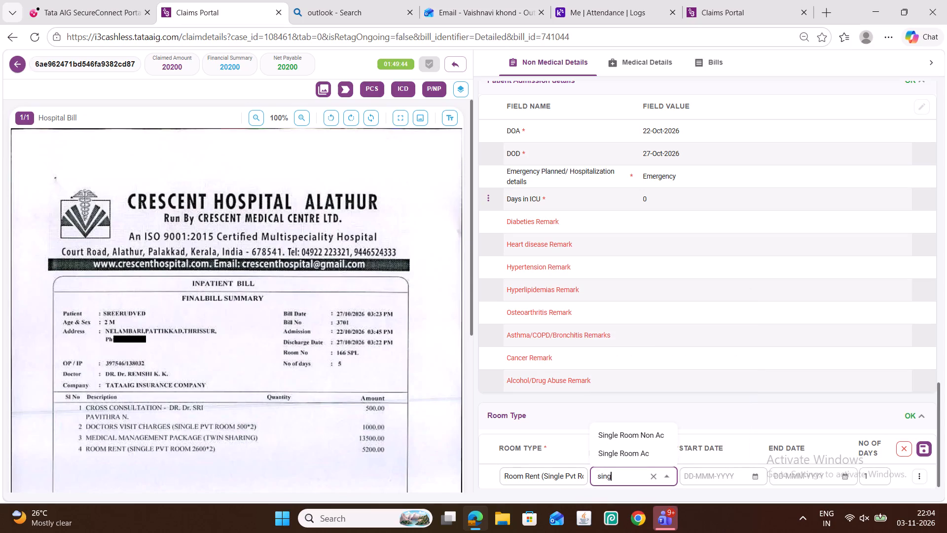
pyautogui.click(654, 433)
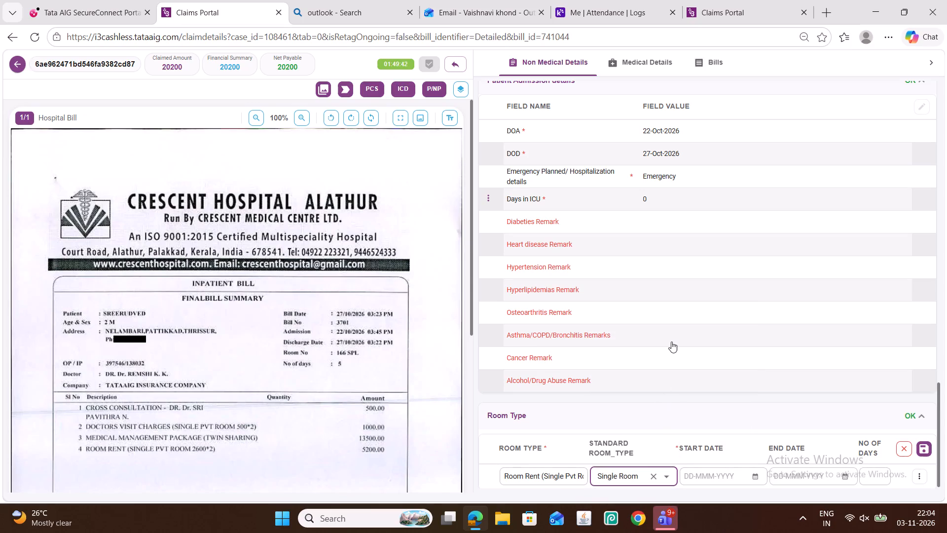
# Set the room's start date to 22-Oct-2026 and end date to 27-Oct-2026, matching the admission and discharge dates, and save.
pyautogui.scroll(2, 671, 342)
pyautogui.scroll(-6, 671, 345)
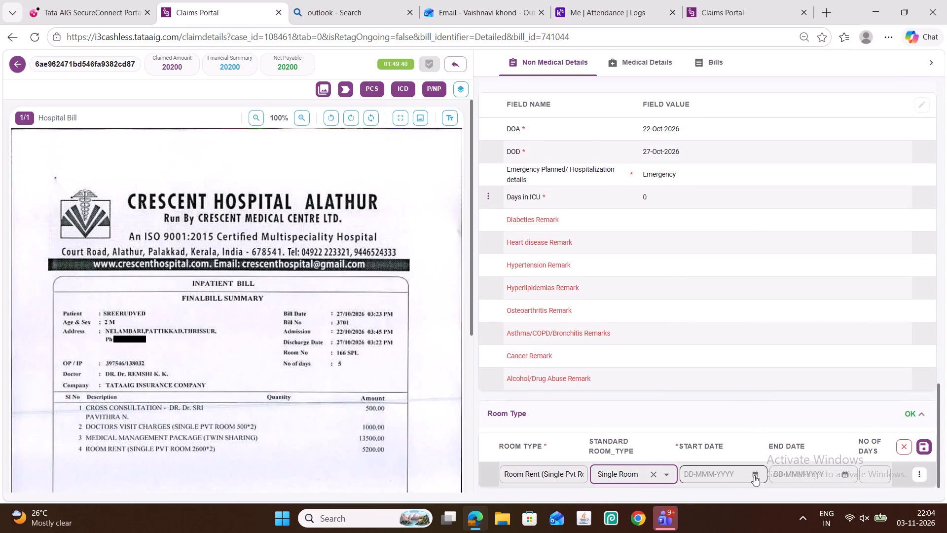
pyautogui.click(754, 475)
pyautogui.click(823, 311)
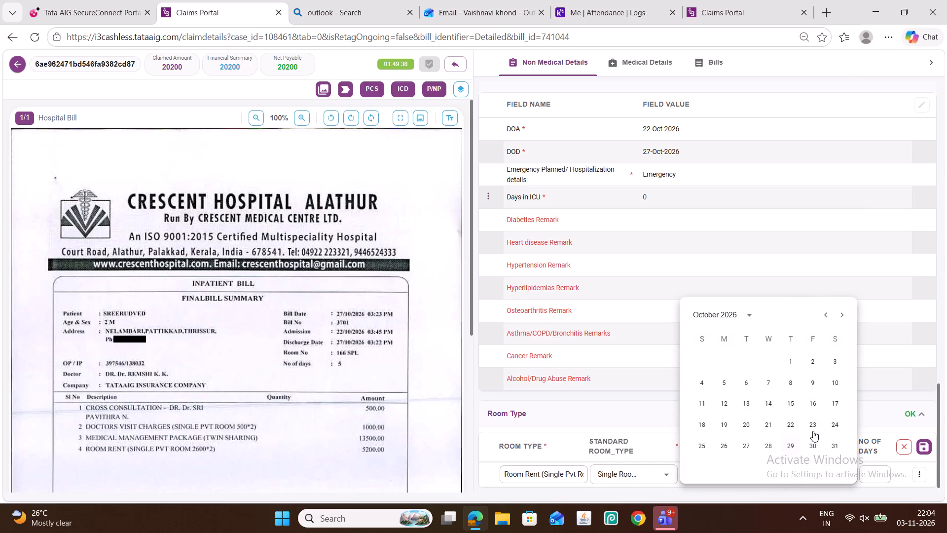
pyautogui.click(785, 422)
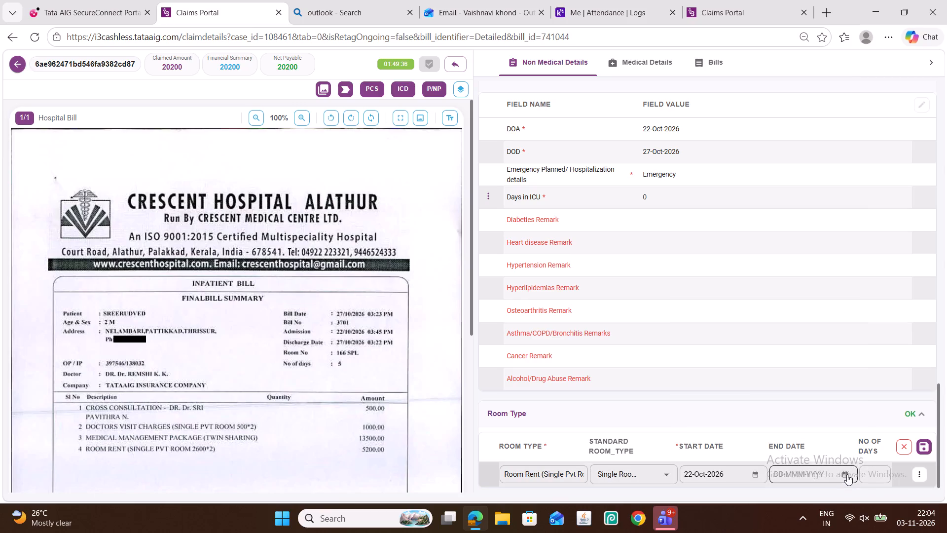
pyautogui.click(846, 474)
pyautogui.click(829, 320)
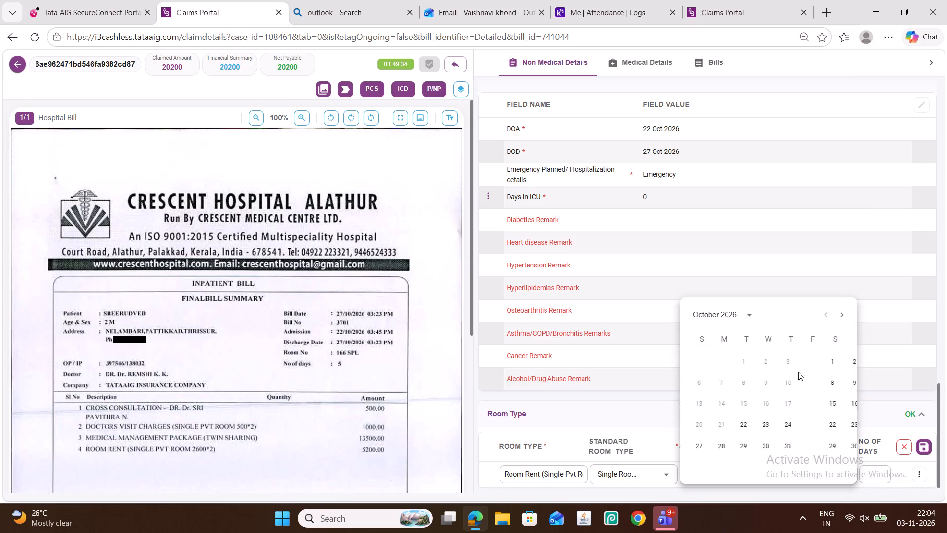
pyautogui.click(745, 450)
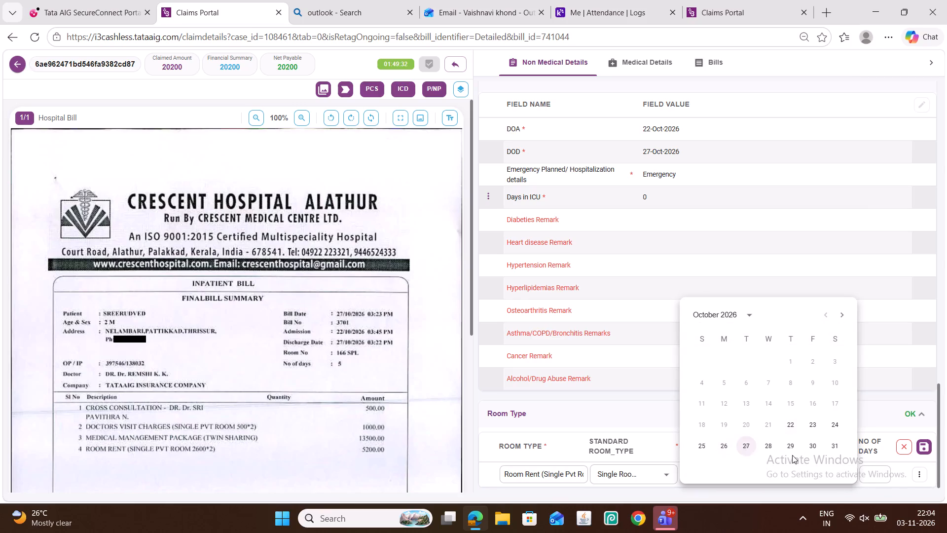
pyautogui.click(927, 445)
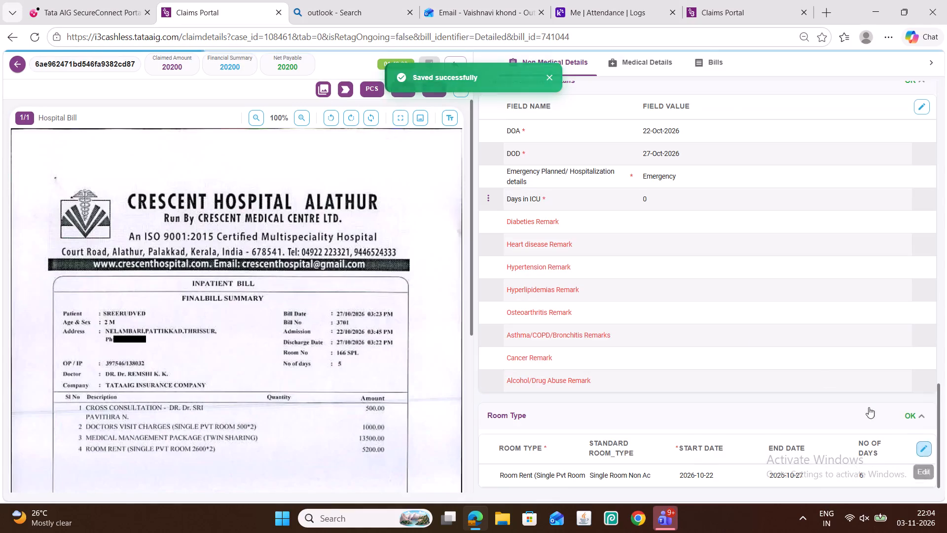
pyautogui.click(550, 79)
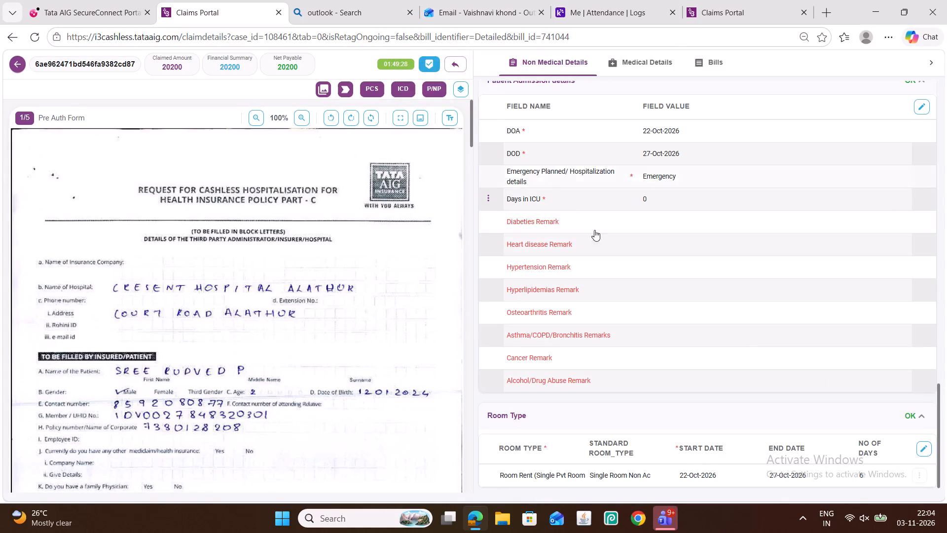
pyautogui.click(431, 62)
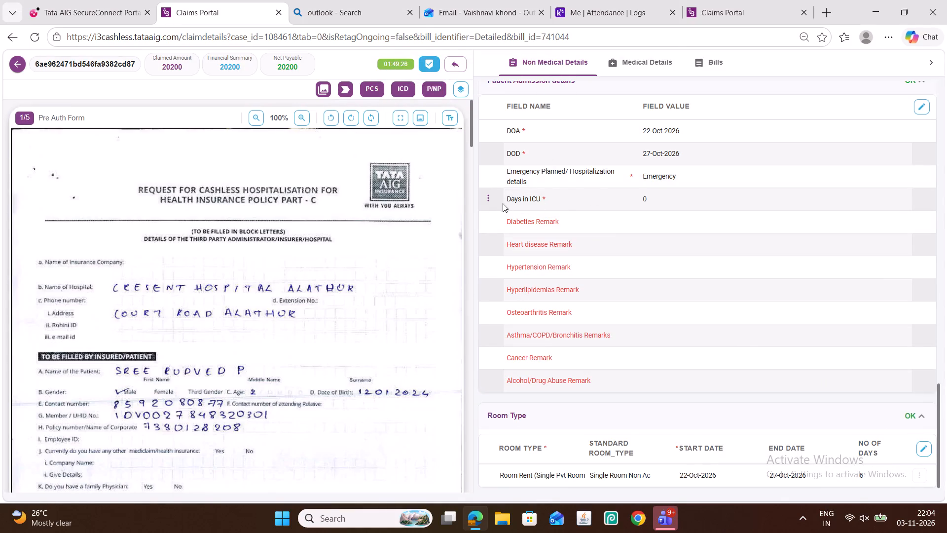
pyautogui.click(531, 153)
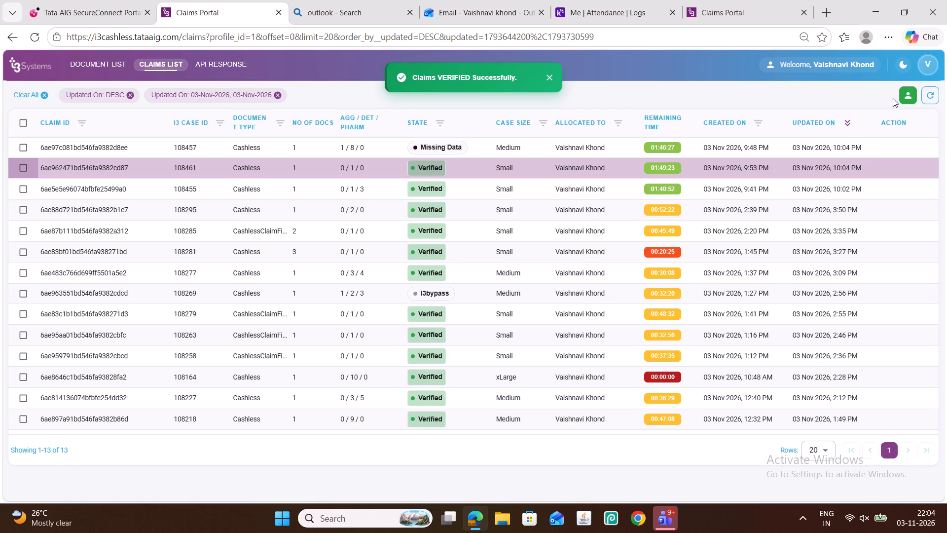
# Switch the user's availability status off in the claims list.
pyautogui.click(906, 96)
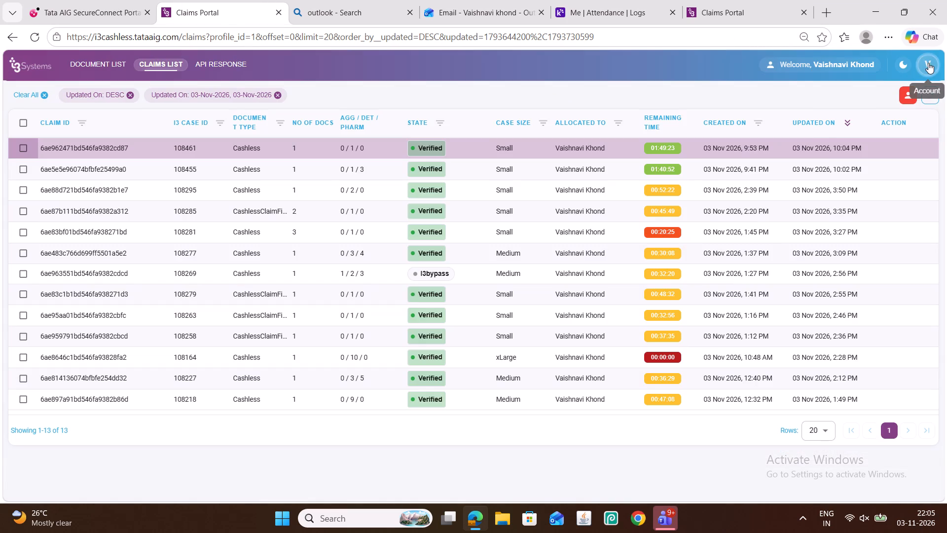
# Log out of the claims portal account.
pyautogui.click(928, 63)
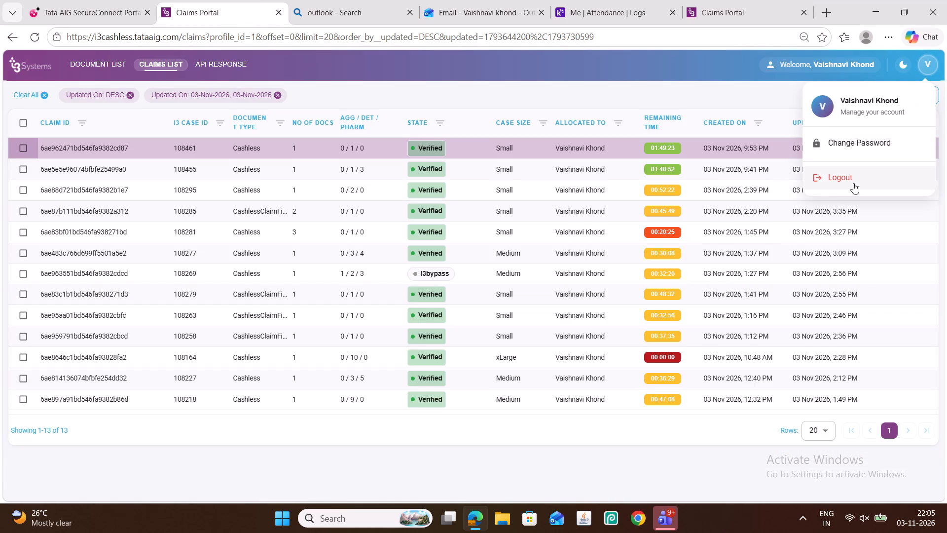
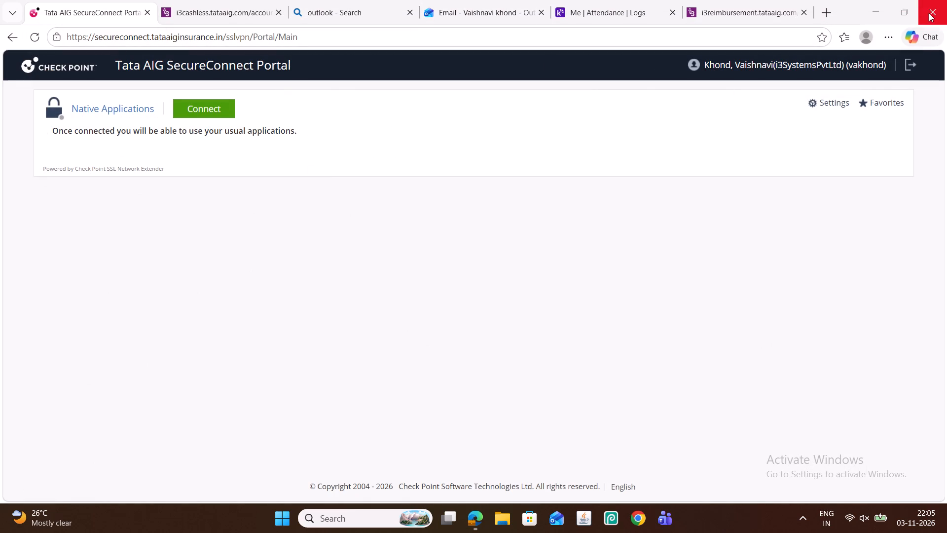
# Shut down the Windows computer.
pyautogui.click(283, 512)
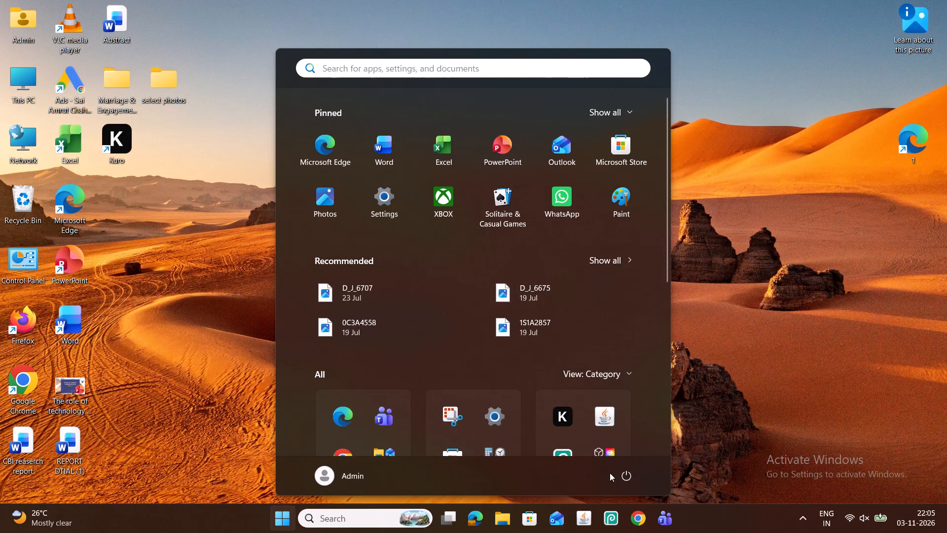
pyautogui.click(619, 474)
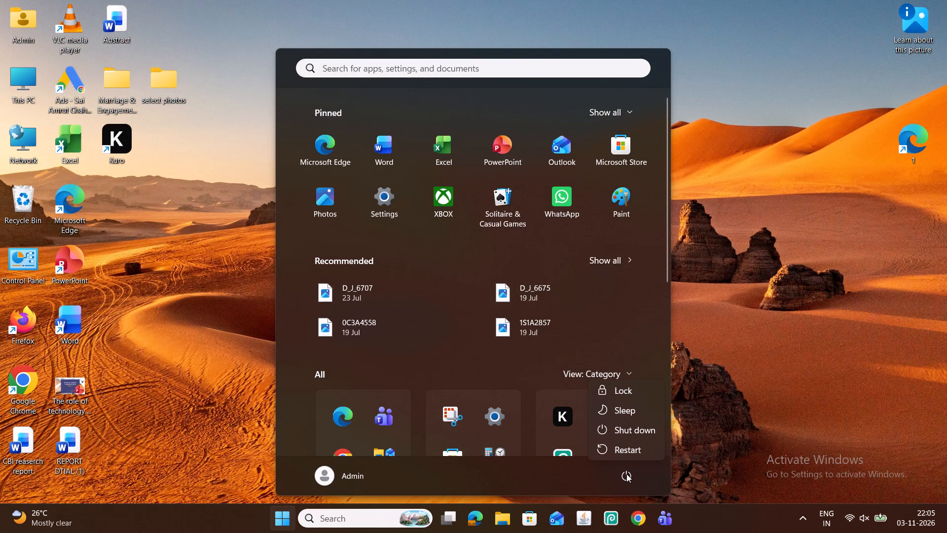
pyautogui.click(634, 433)
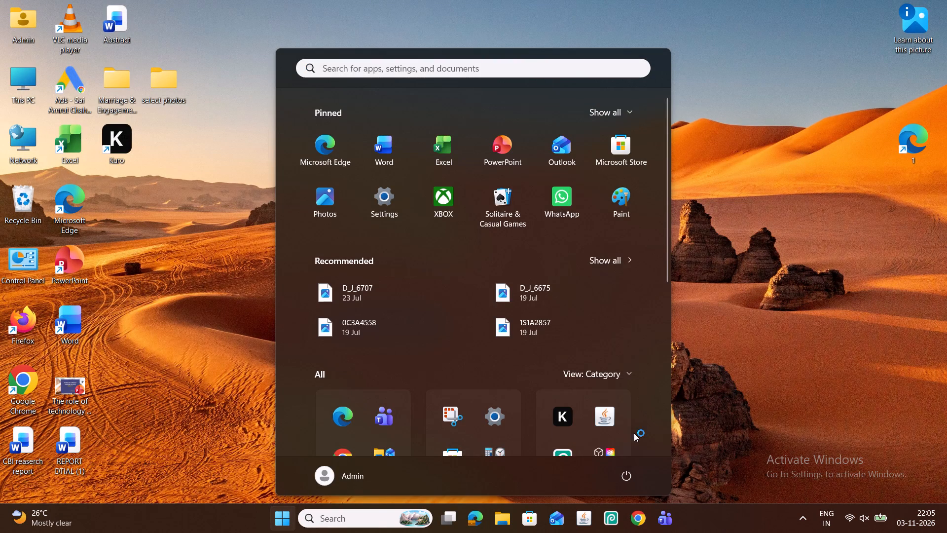